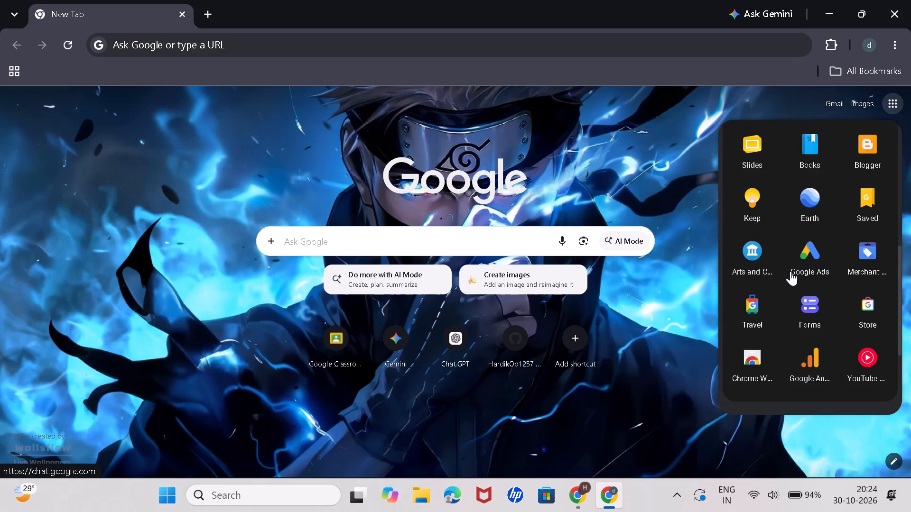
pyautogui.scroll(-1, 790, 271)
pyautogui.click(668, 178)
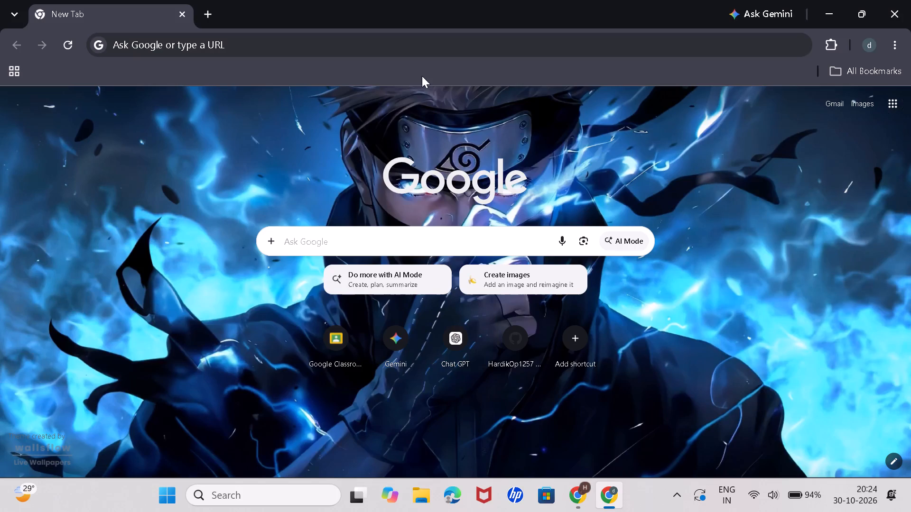
# Search Google for "google forms" and open the Google Forms home page from the sign-in result.
pyautogui.click(426, 50)
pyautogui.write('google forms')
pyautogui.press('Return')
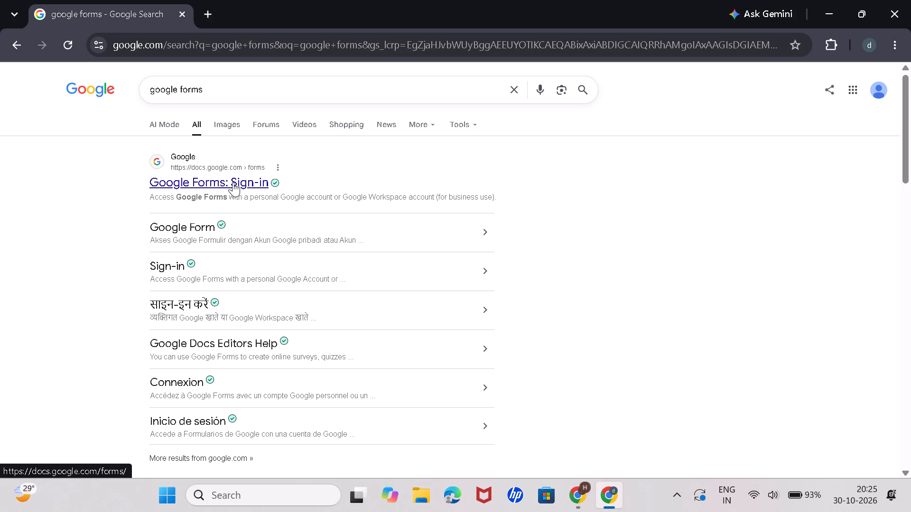
pyautogui.click(233, 182)
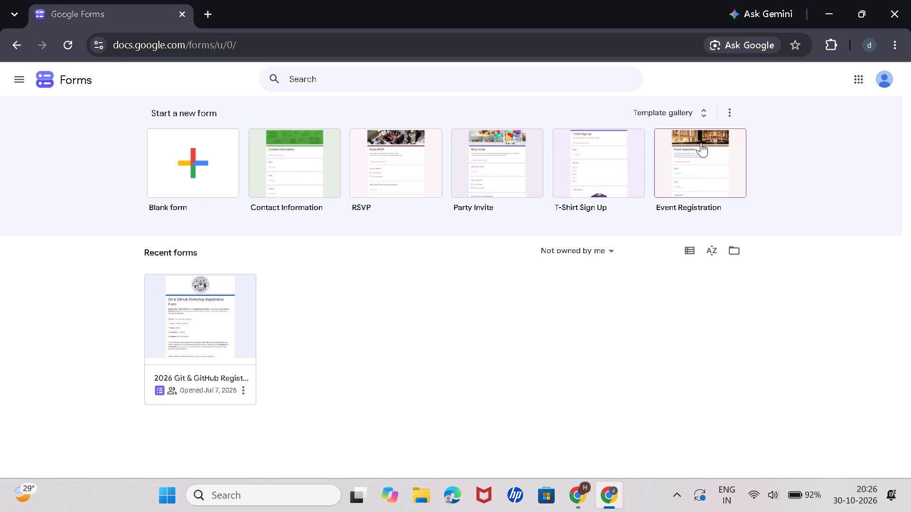
# Open the Google Forms template gallery and look through the Personal, Work and Education templates.
pyautogui.click(699, 115)
pyautogui.scroll(-2, 679, 247)
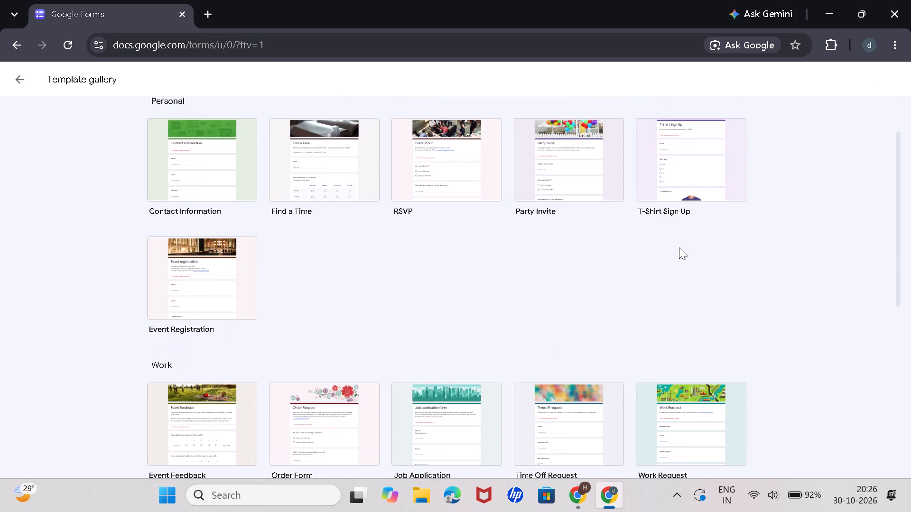
pyautogui.scroll(1, 649, 328)
pyautogui.scroll(-2, 649, 328)
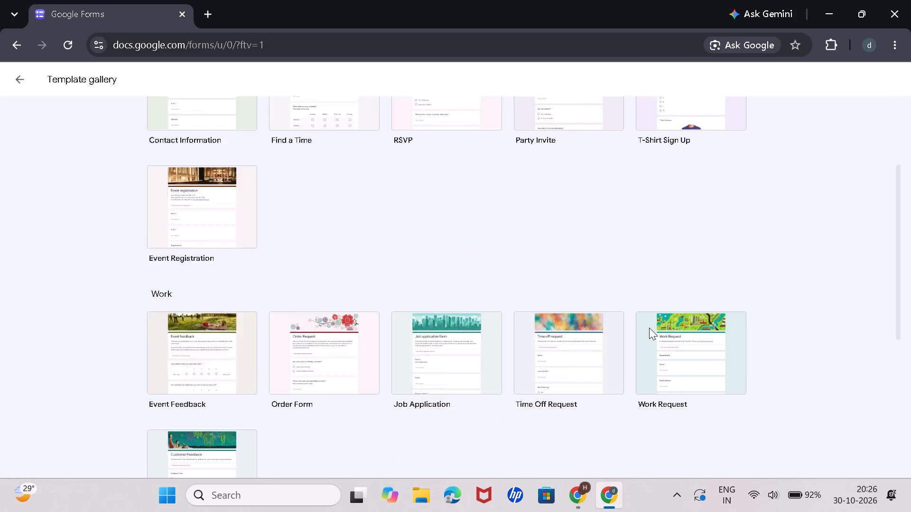
pyautogui.scroll(-2, 649, 328)
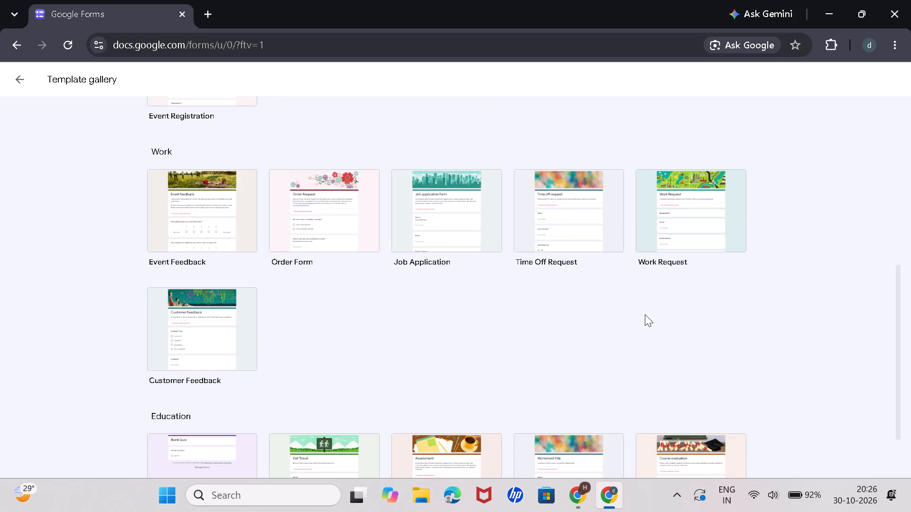
pyautogui.scroll(4, 645, 314)
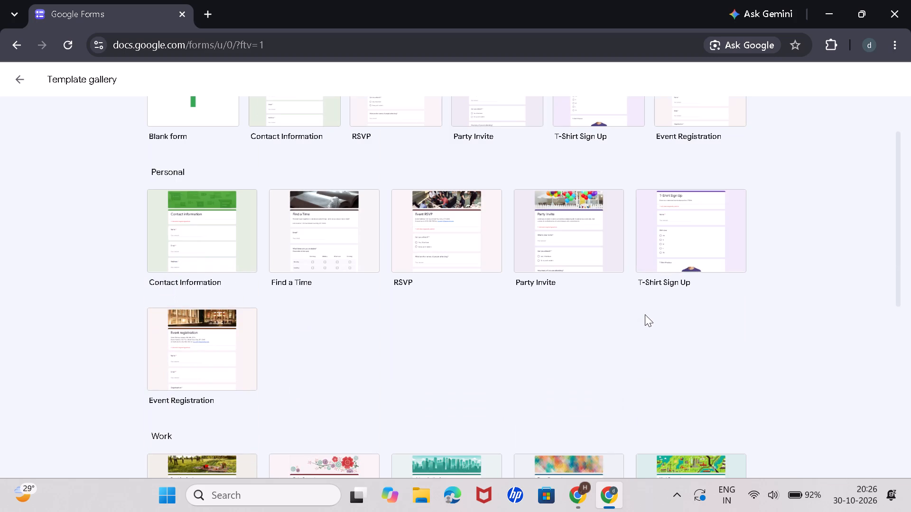
pyautogui.scroll(2, 645, 314)
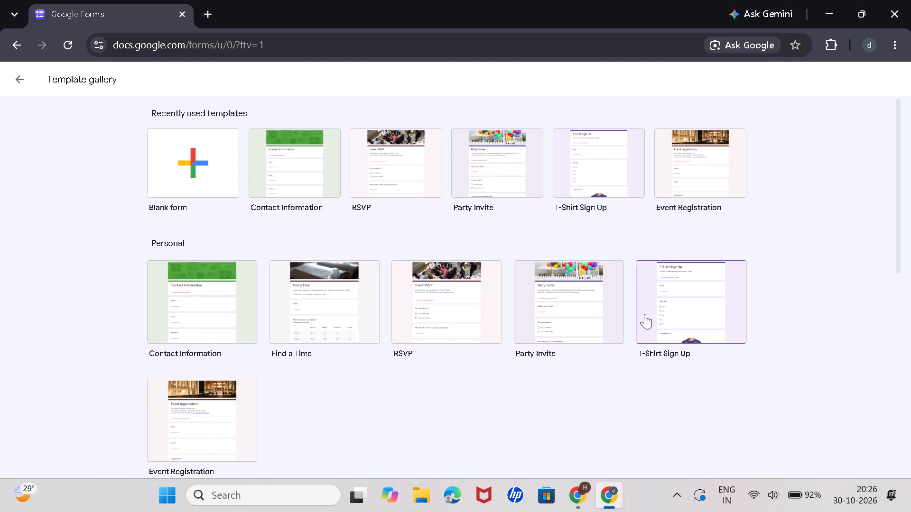
pyautogui.scroll(-2, 645, 314)
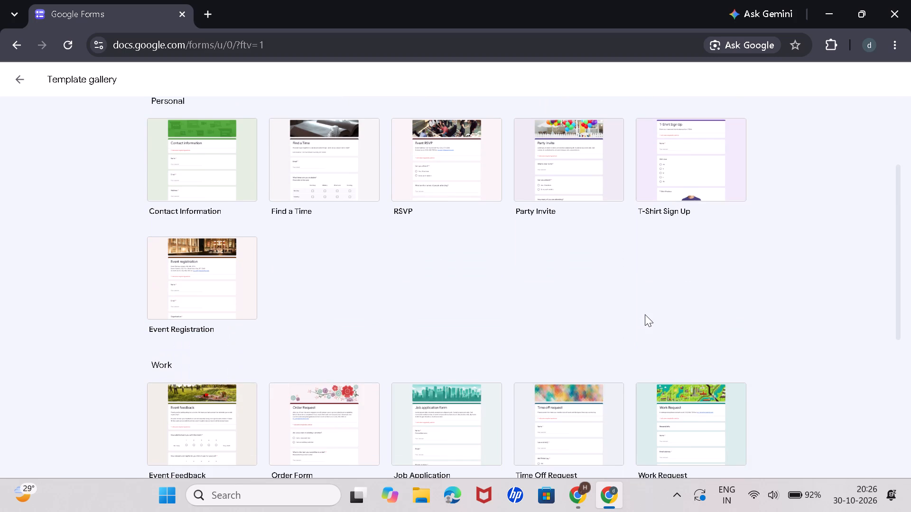
pyautogui.scroll(-4, 645, 314)
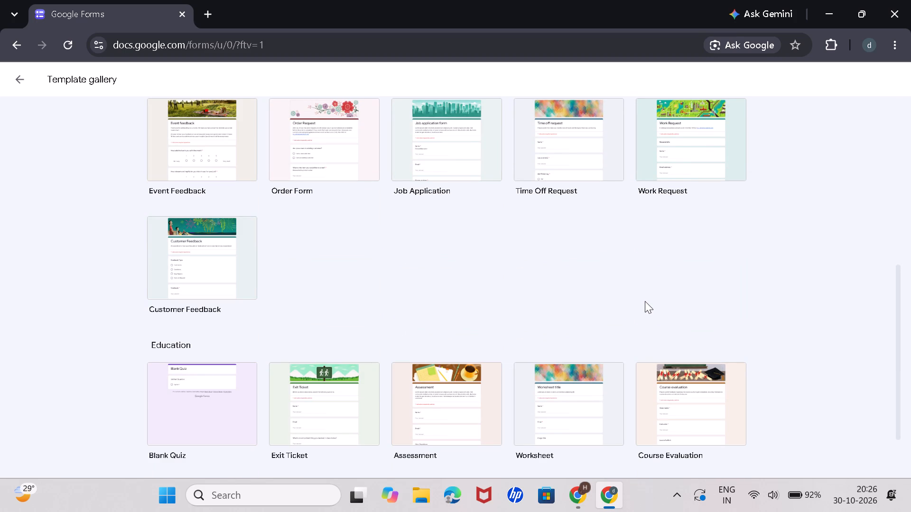
pyautogui.scroll(-2, 645, 301)
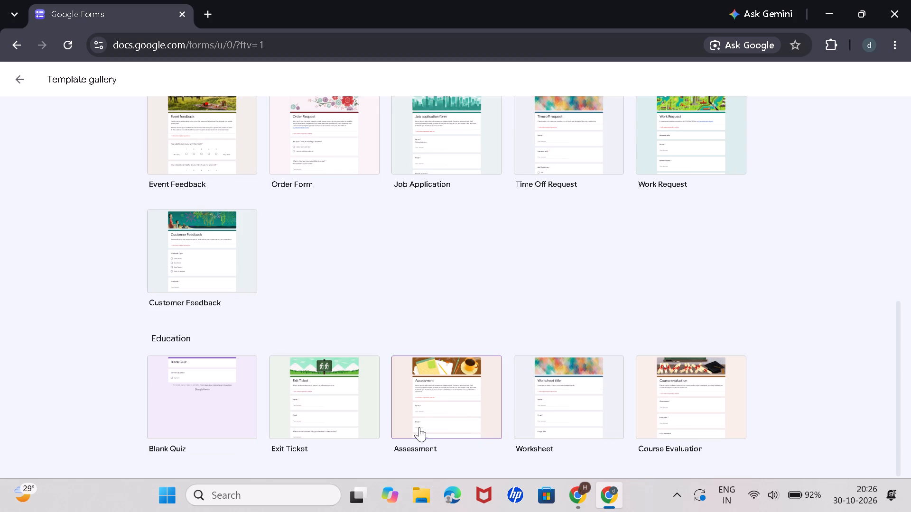
# Open the Assessment template, look through its header, quiz questions and text section, and return to the template gallery.
pyautogui.click(416, 409)
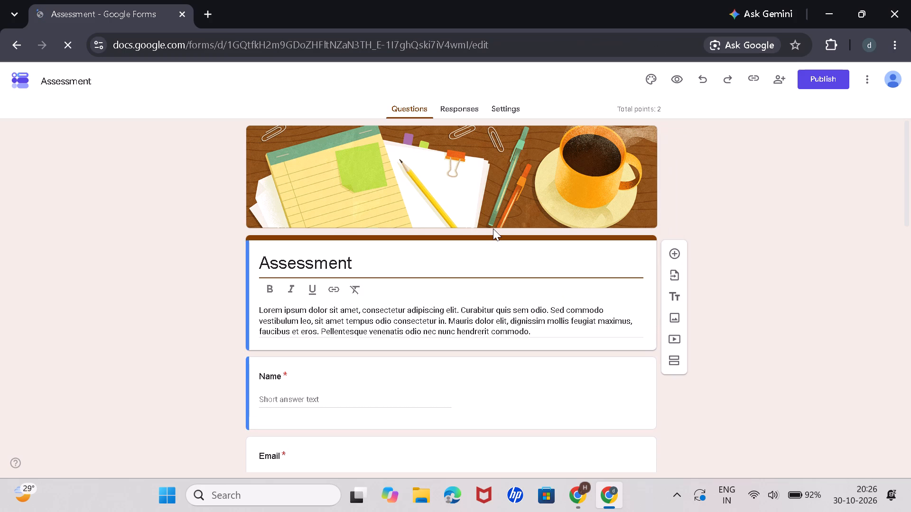
pyautogui.scroll(-4, 493, 229)
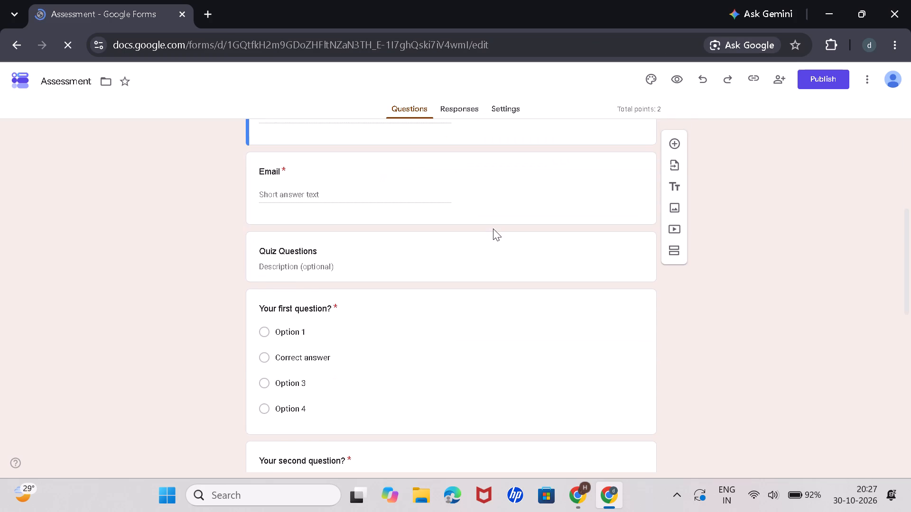
pyautogui.scroll(-2, 493, 229)
pyautogui.click(357, 158)
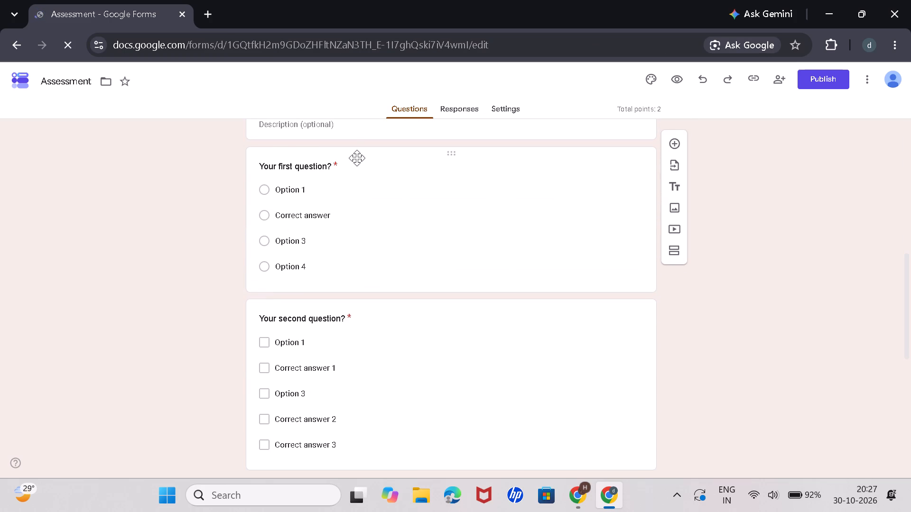
pyautogui.click(813, 272)
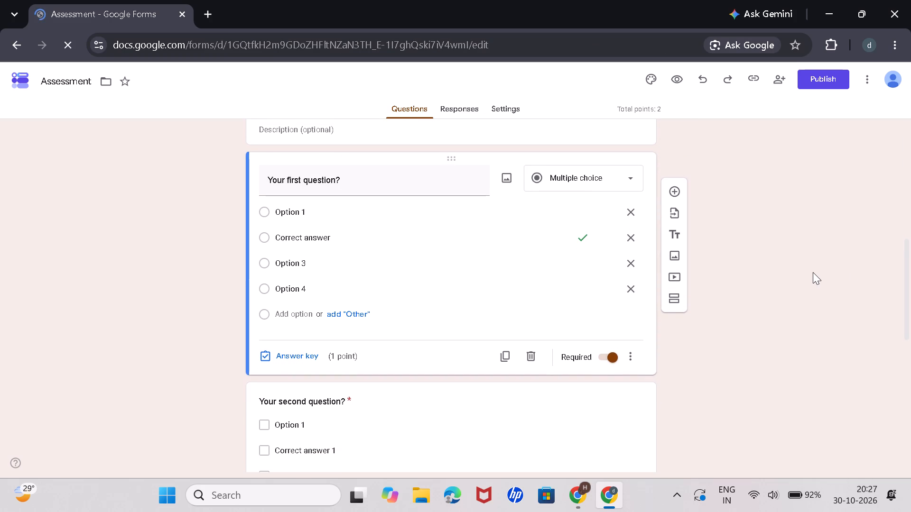
pyautogui.scroll(-6, 385, 313)
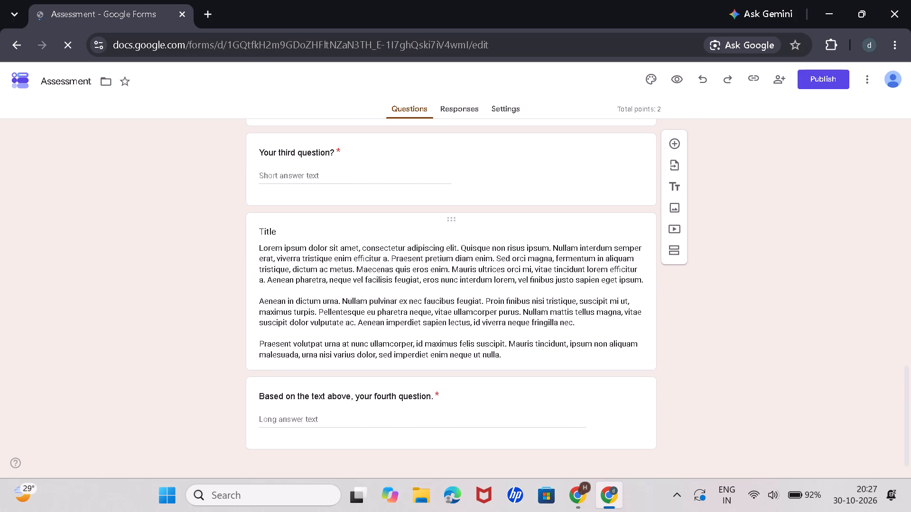
pyautogui.scroll(-2, 385, 313)
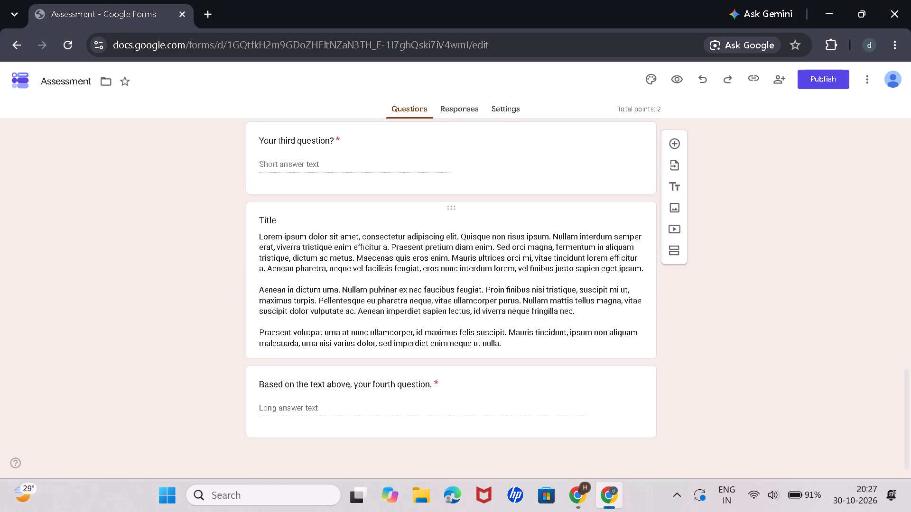
pyautogui.scroll(18, 382, 297)
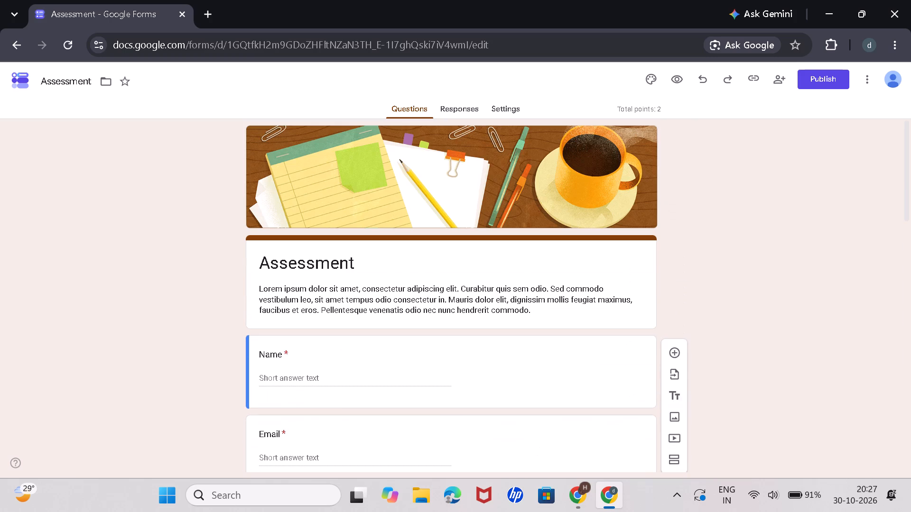
pyautogui.click(12, 41)
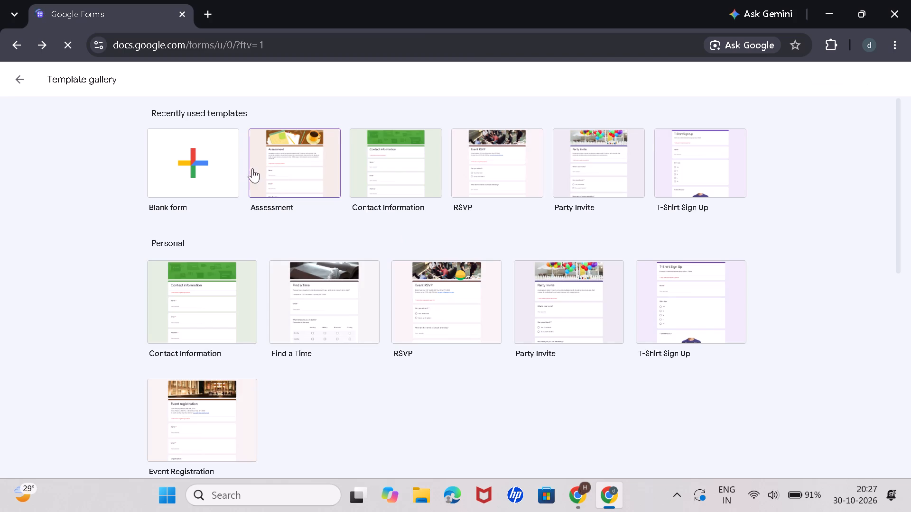
# Create a new blank form from the template gallery.
pyautogui.click(225, 168)
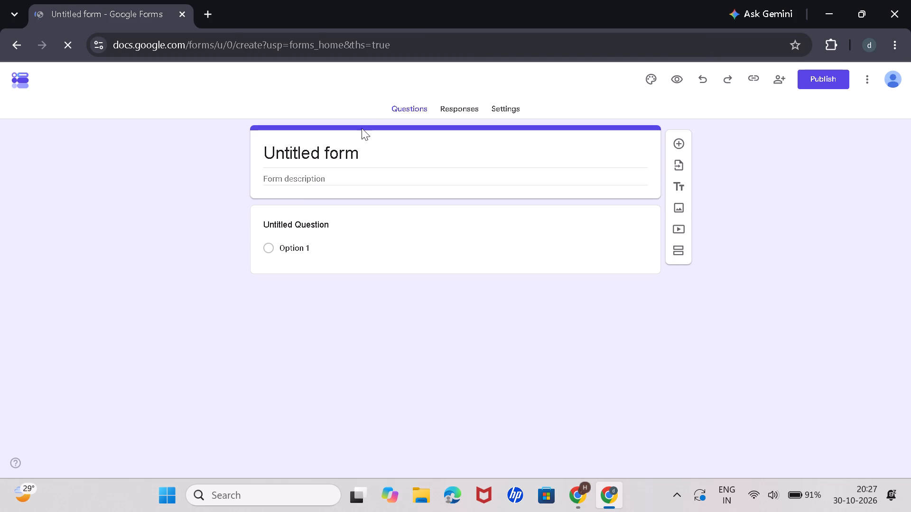
# Clear the form title "Untitled form" and enter "d" in its place.
pyautogui.click(381, 148)
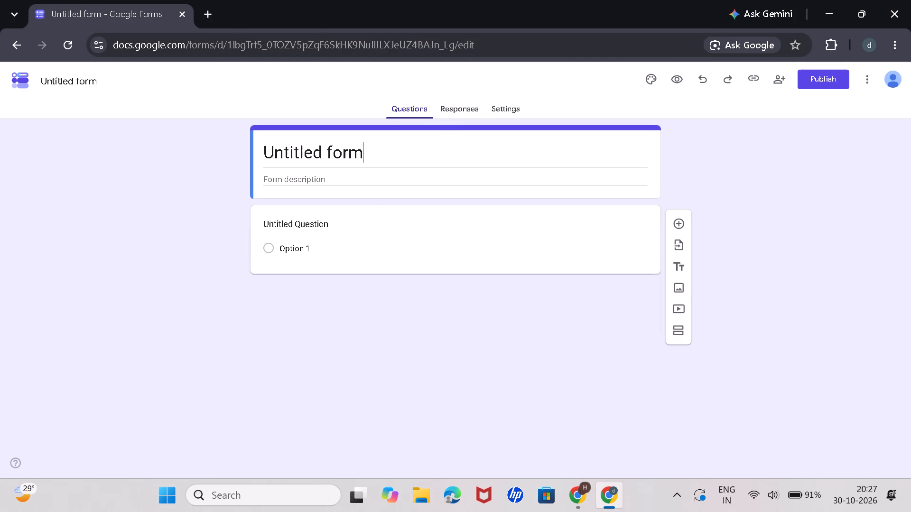
pyautogui.click(386, 158)
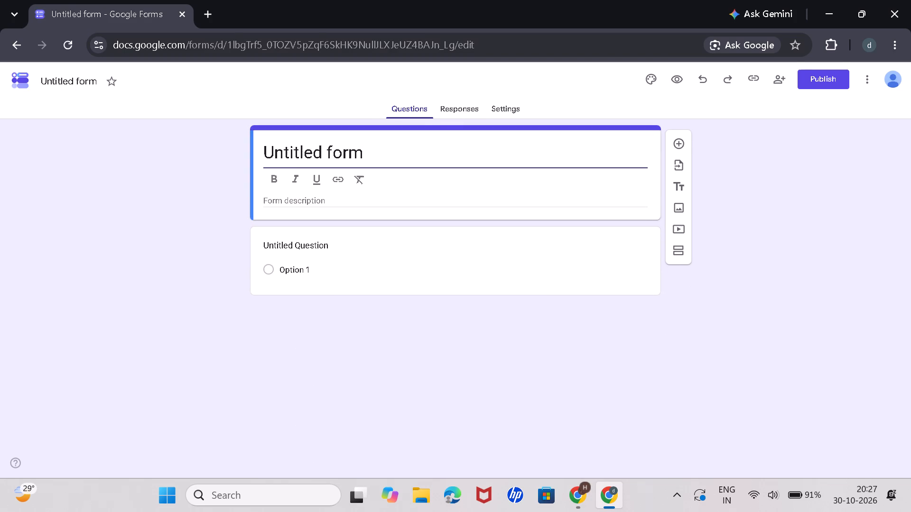
pyautogui.press('BackSpace')
pyautogui.press('BackSpace')
pyautogui.press('BackSpace')
pyautogui.press('BackSpace')
pyautogui.press('BackSpace')
pyautogui.press('BackSpace')
pyautogui.press('BackSpace')
pyautogui.press('BackSpace')
pyautogui.press('BackSpace')
pyautogui.press('BackSpace')
pyautogui.press('BackSpace')
pyautogui.press('BackSpace')
pyautogui.press('BackSpace')
pyautogui.press('BackSpace')
pyautogui.press('BackSpace')
pyautogui.press('BackSpace')
pyautogui.press('BackSpace')
pyautogui.press('BackSpace')
pyautogui.press('BackSpace')
pyautogui.press('BackSpace')
pyautogui.press('BackSpace')
pyautogui.press('BackSpace')
pyautogui.press('BackSpace')
pyautogui.press('BackSpace')
pyautogui.press('BackSpace')
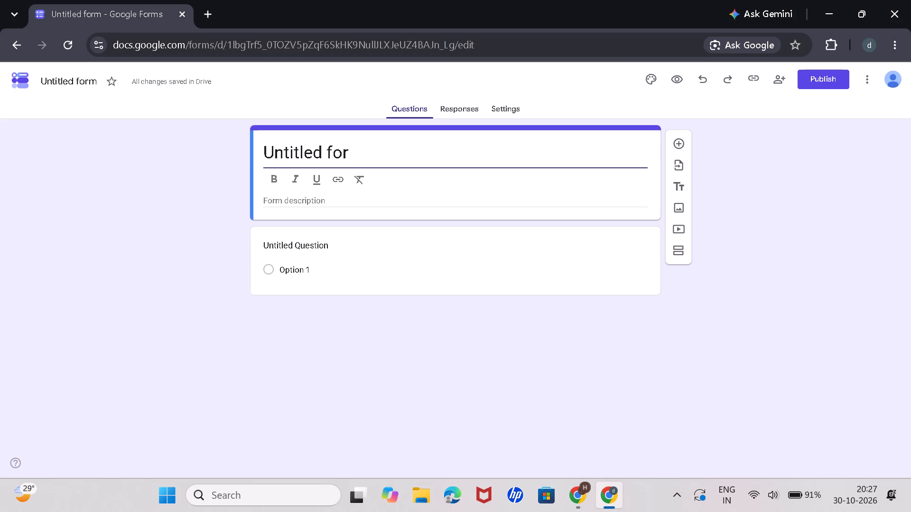
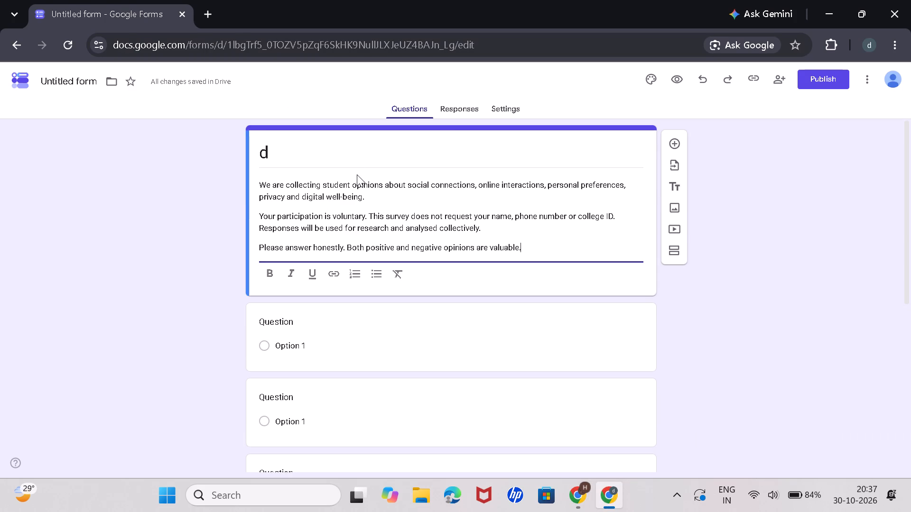
pyautogui.click(760, 332)
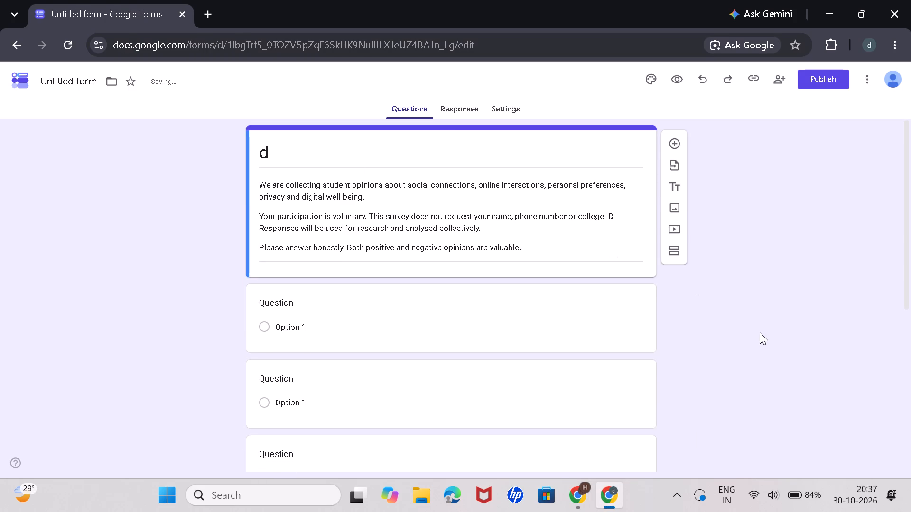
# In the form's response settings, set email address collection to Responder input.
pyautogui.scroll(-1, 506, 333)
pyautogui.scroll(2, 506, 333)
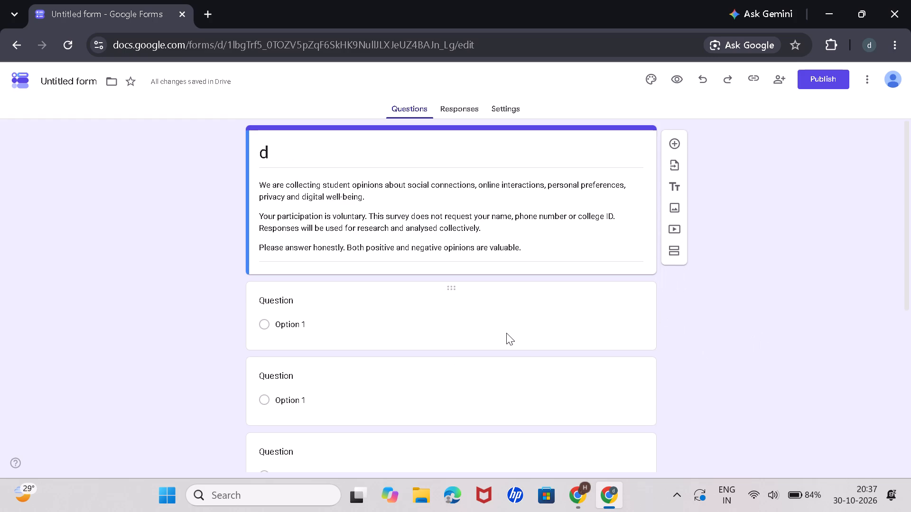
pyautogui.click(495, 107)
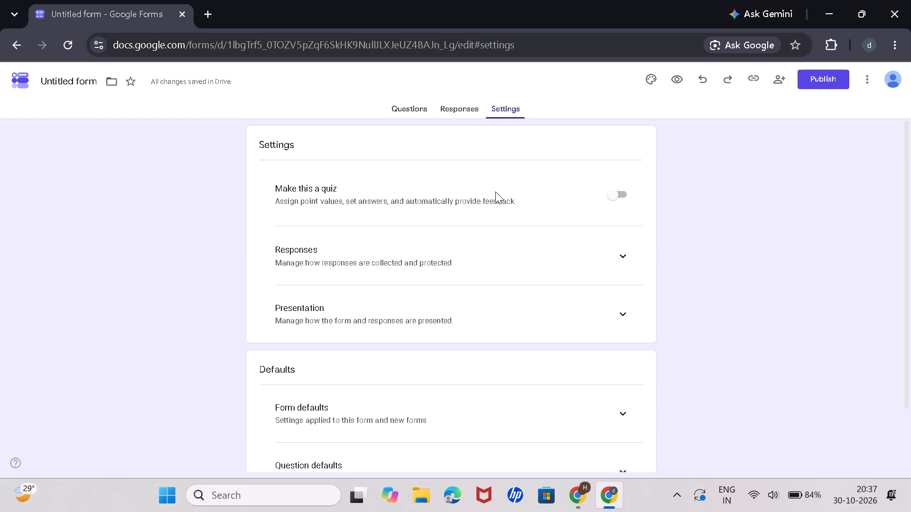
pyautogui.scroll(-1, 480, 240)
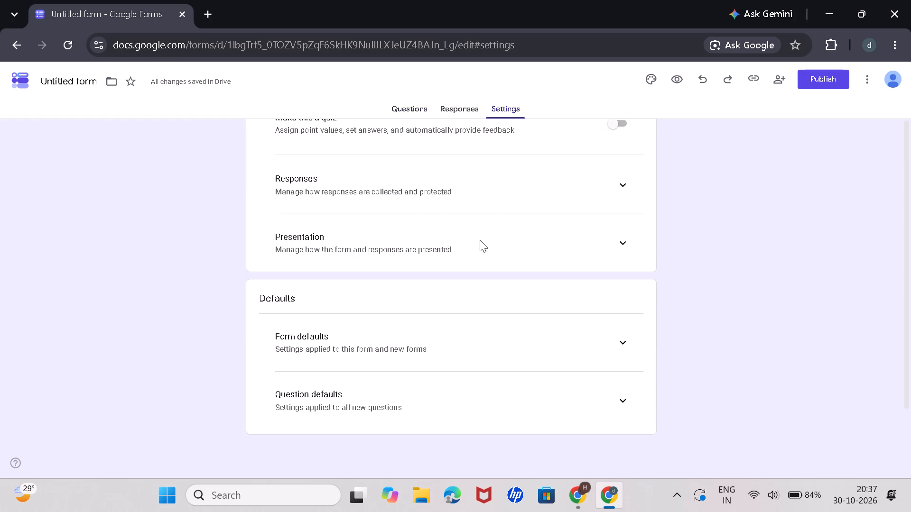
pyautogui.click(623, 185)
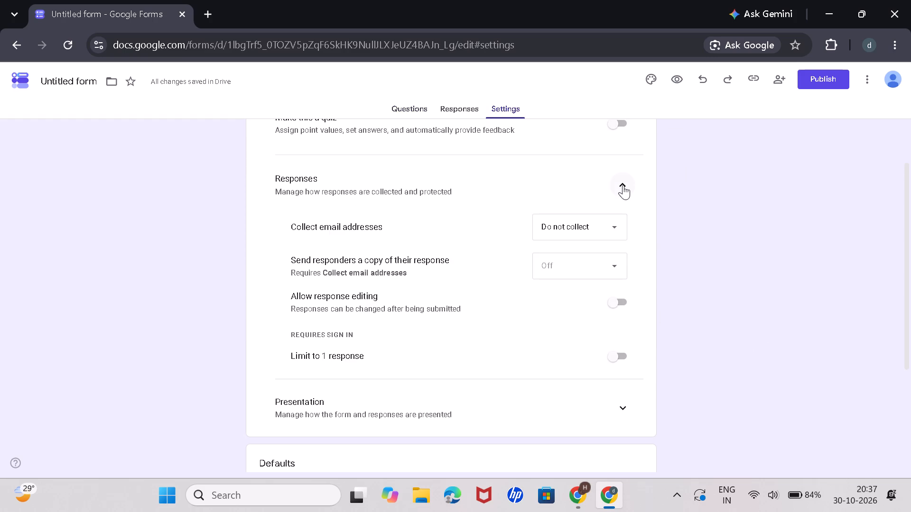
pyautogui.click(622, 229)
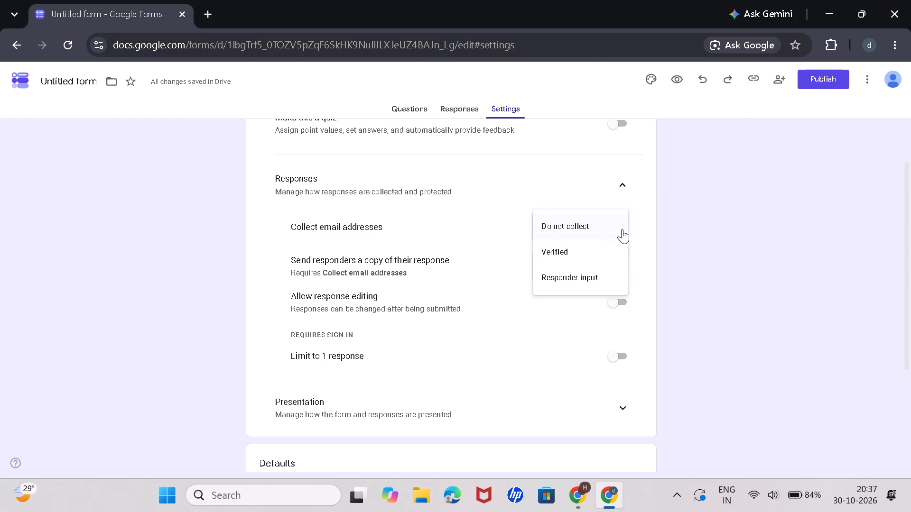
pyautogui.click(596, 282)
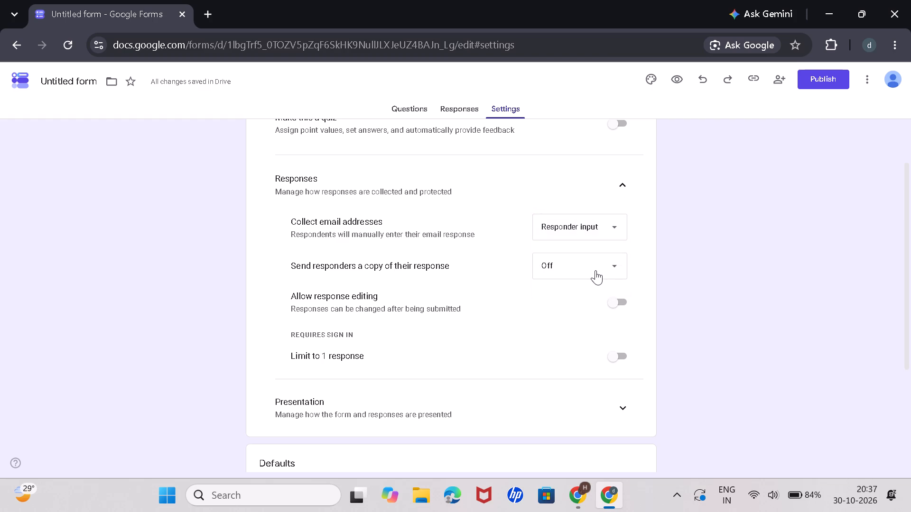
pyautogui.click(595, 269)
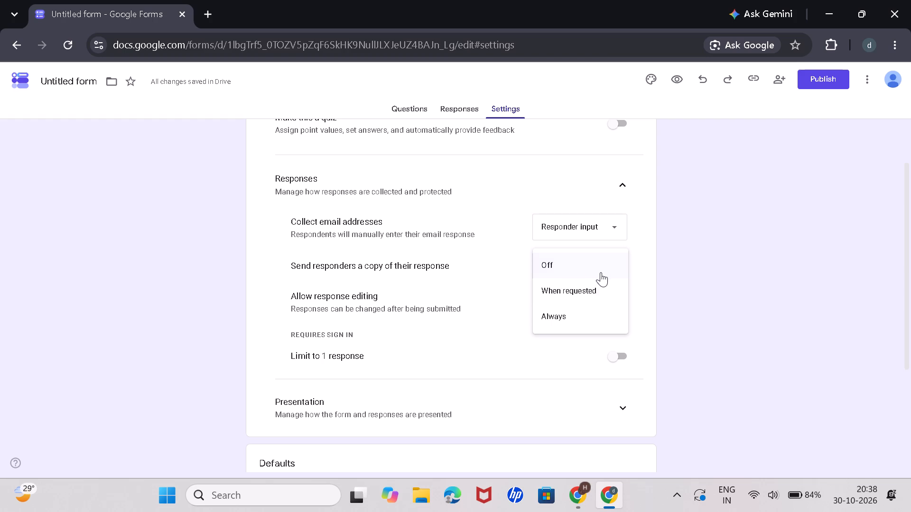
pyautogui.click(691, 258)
# In the form's response settings, set email address collection to Verified.
pyautogui.click(595, 231)
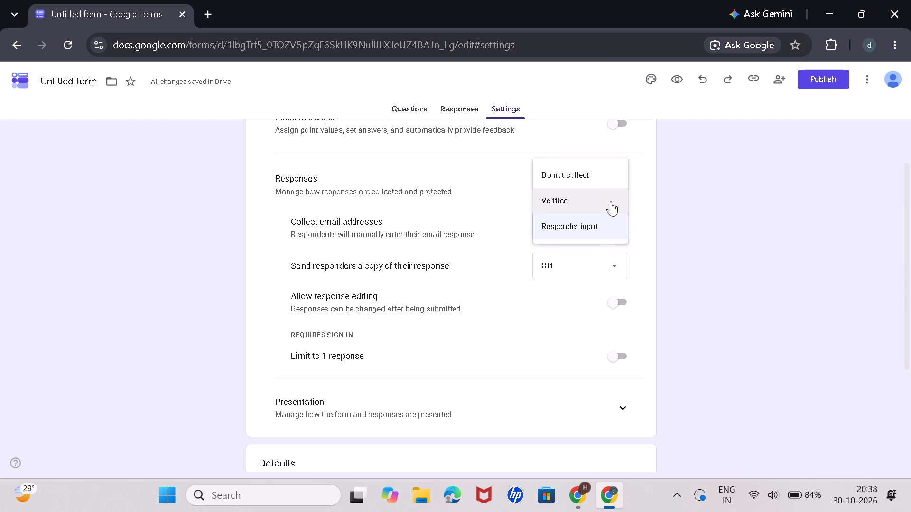
pyautogui.click(726, 202)
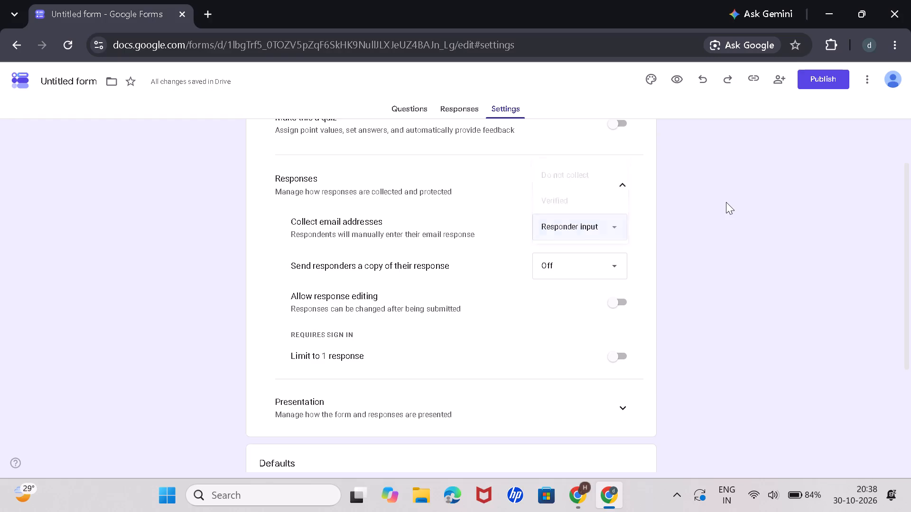
pyautogui.click(566, 230)
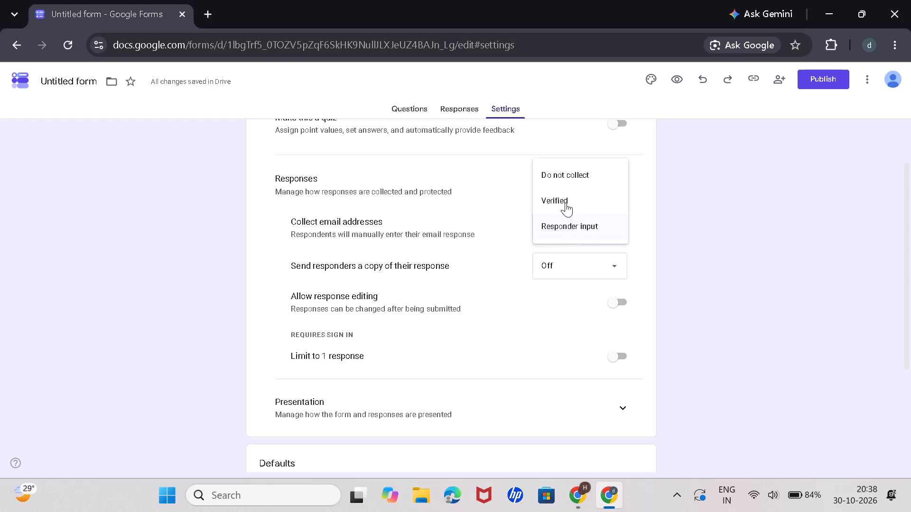
pyautogui.click(566, 202)
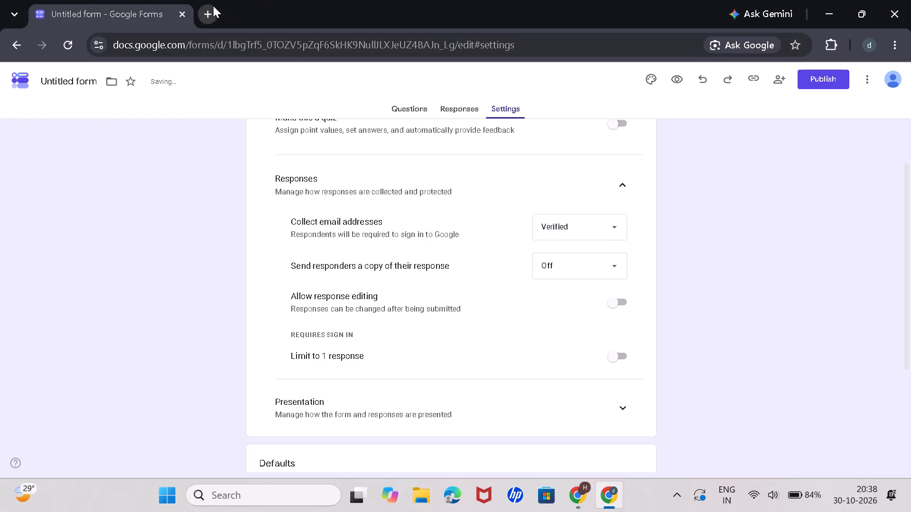
# Search Google in a new tab for "what is verified in google form for email address?" and read the overview.
pyautogui.click(213, 6)
pyautogui.write('what i')
pyautogui.press('space')
pyautogui.press('BackSpace')
pyautogui.write('s verified in google')
pyautogui.press('space')
pyautogui.write('form for adre')
pyautogui.press('BackSpace')
pyautogui.press('BackSpace')
pyautogui.press('BackSpace')
pyautogui.press('BackSpace')
pyautogui.write('eme')
pyautogui.press('BackSpace')
pyautogui.write('ail address?')
pyautogui.press('Return')
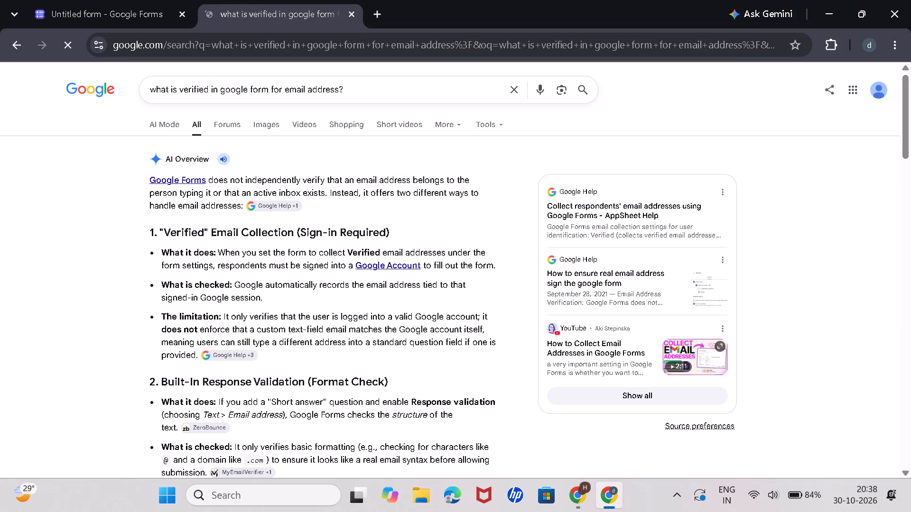
pyautogui.scroll(-1, 394, 324)
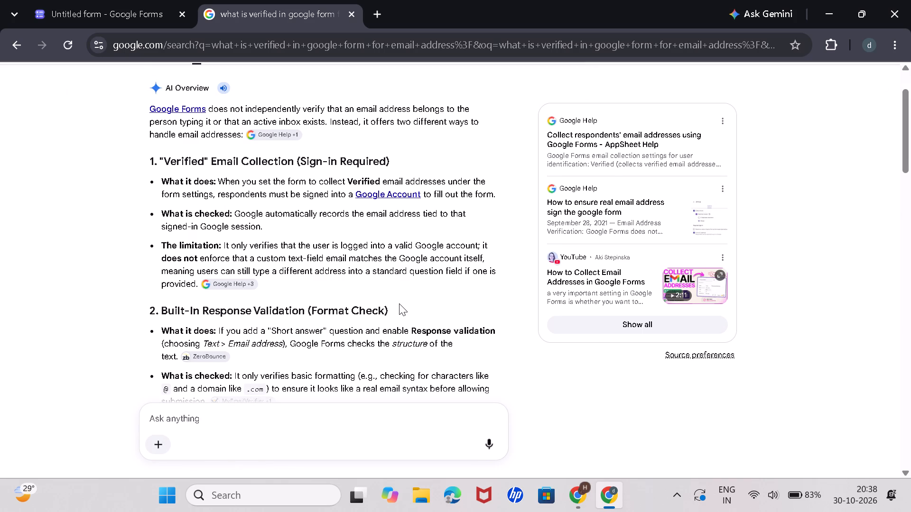
# Return to the form and review its email address collection options, its questions page header and the remaining response settings.
pyautogui.click(101, 0)
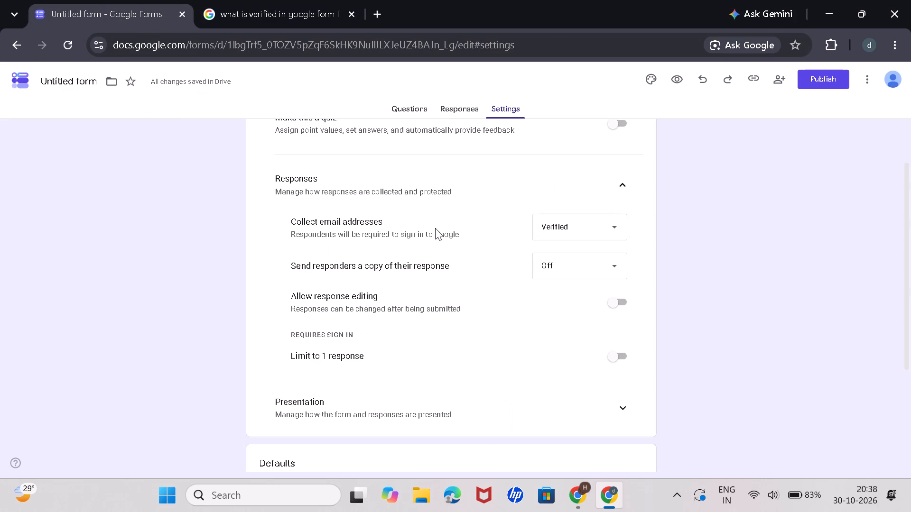
pyautogui.click(537, 226)
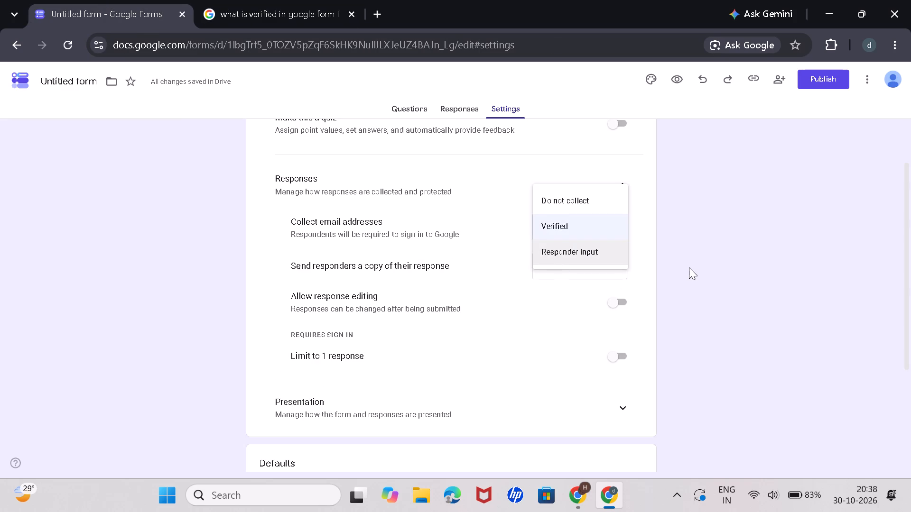
pyautogui.click(689, 267)
pyautogui.scroll(-1, 689, 267)
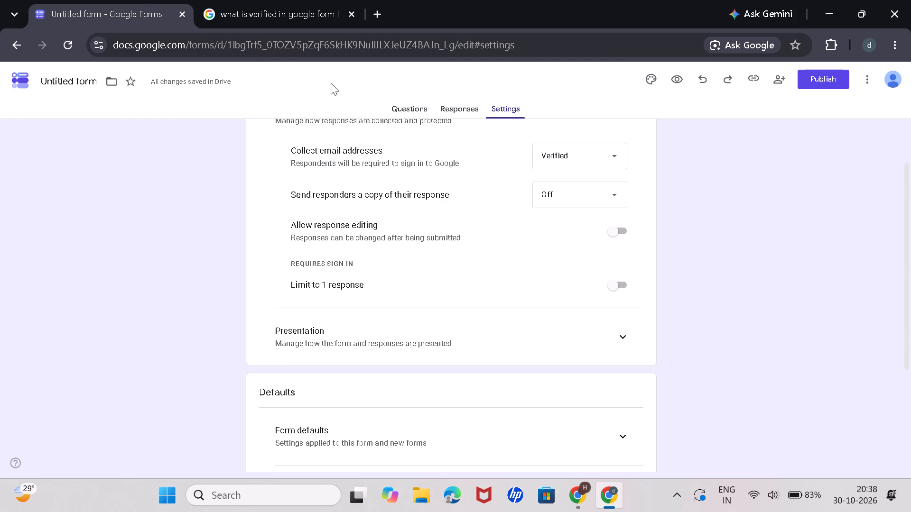
pyautogui.click(398, 112)
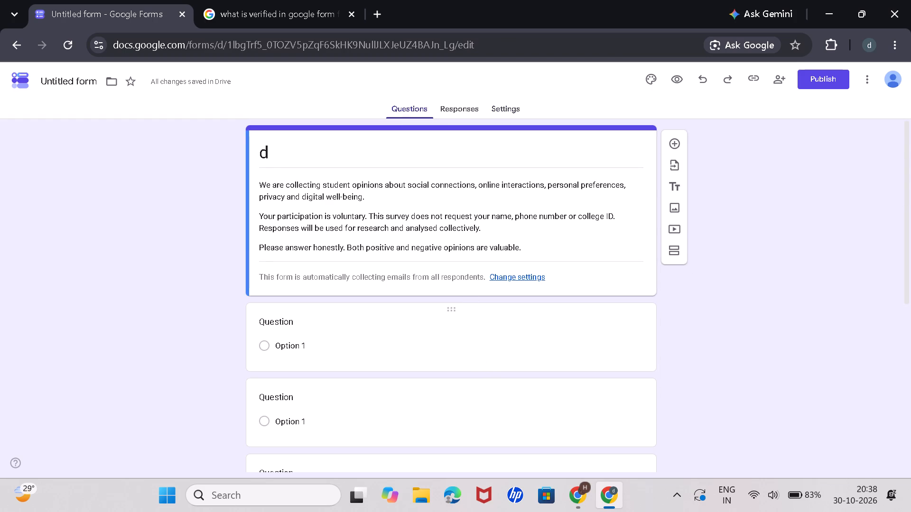
pyautogui.click(494, 106)
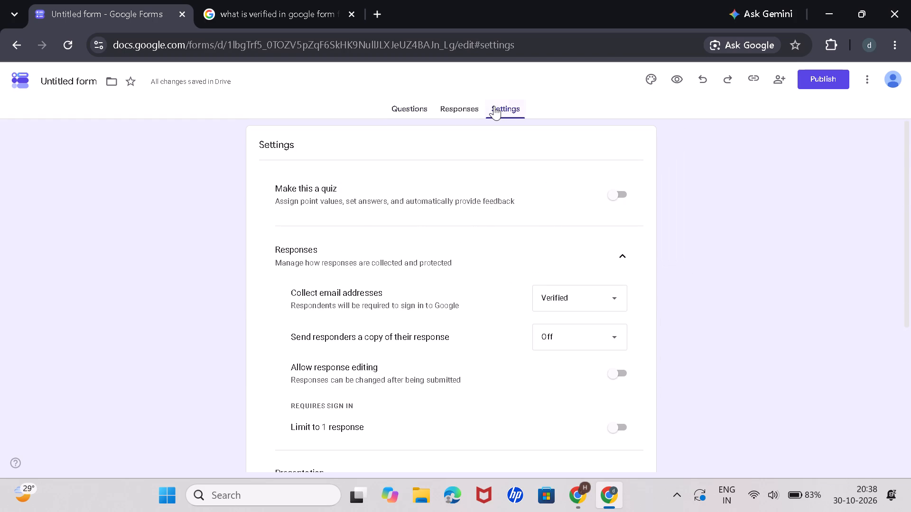
pyautogui.scroll(-3, 456, 331)
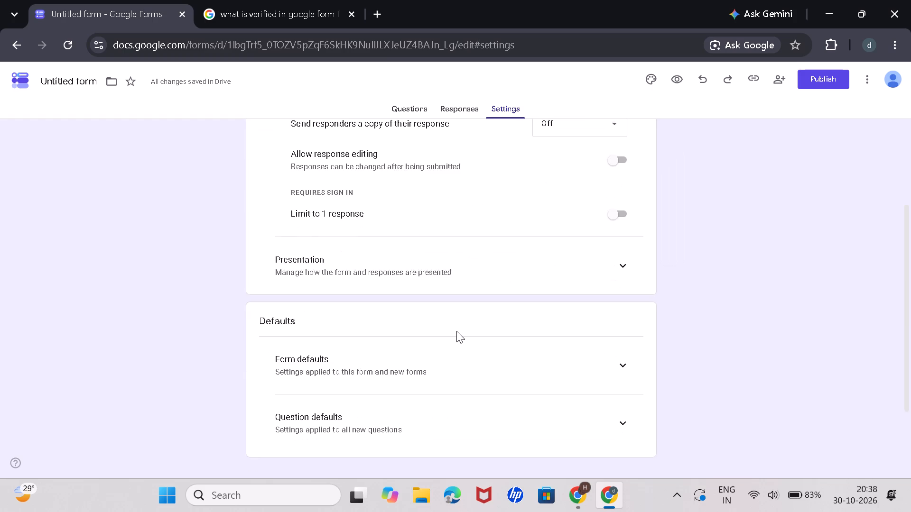
pyautogui.scroll(1, 456, 331)
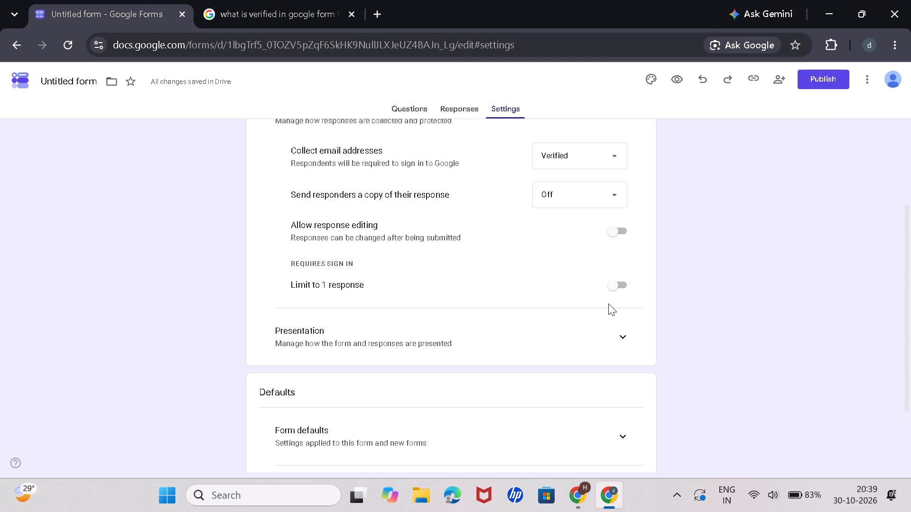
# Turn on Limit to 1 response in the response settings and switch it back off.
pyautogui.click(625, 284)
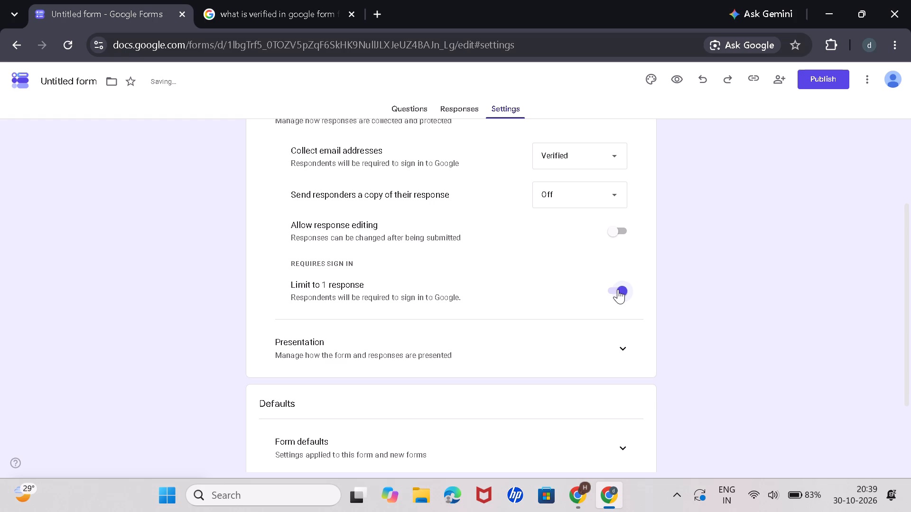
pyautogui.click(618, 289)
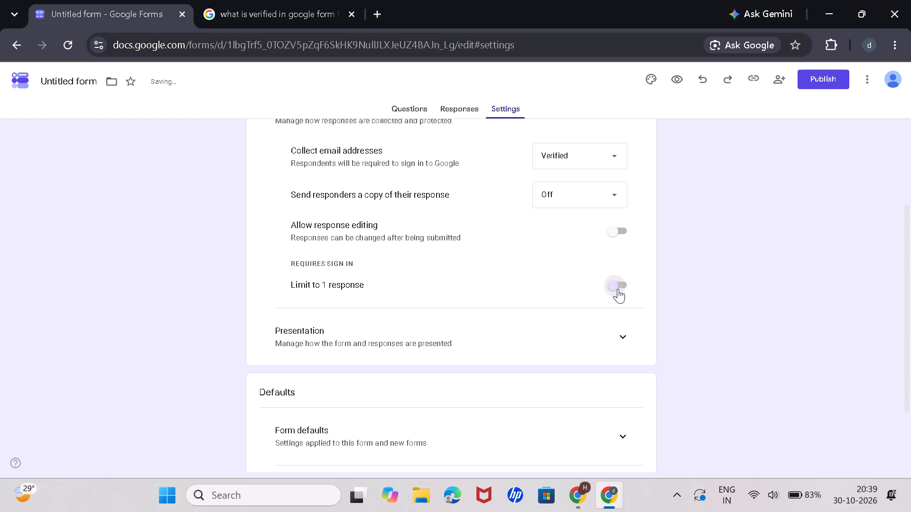
pyautogui.click(618, 334)
pyautogui.scroll(-2, 618, 334)
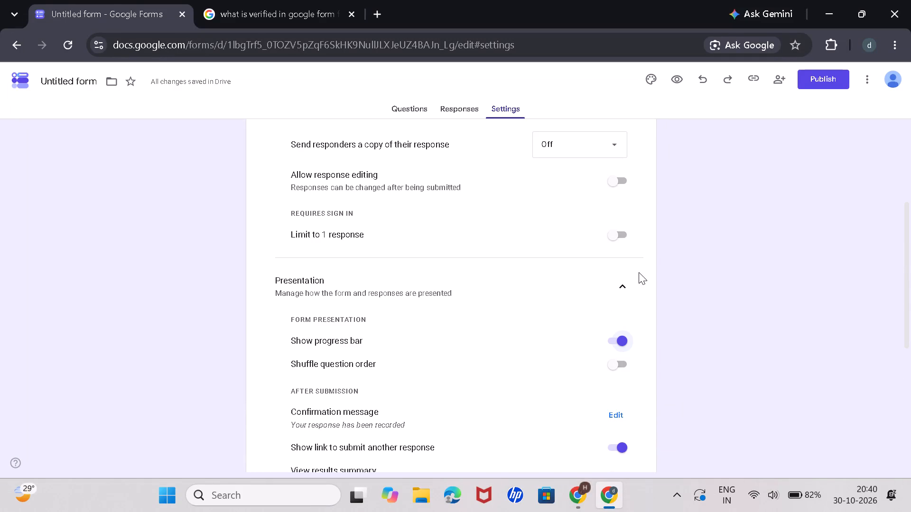
pyautogui.click(622, 286)
# Expand the form defaults and examine the options for collecting email addresses by default.
pyautogui.scroll(-5, 601, 299)
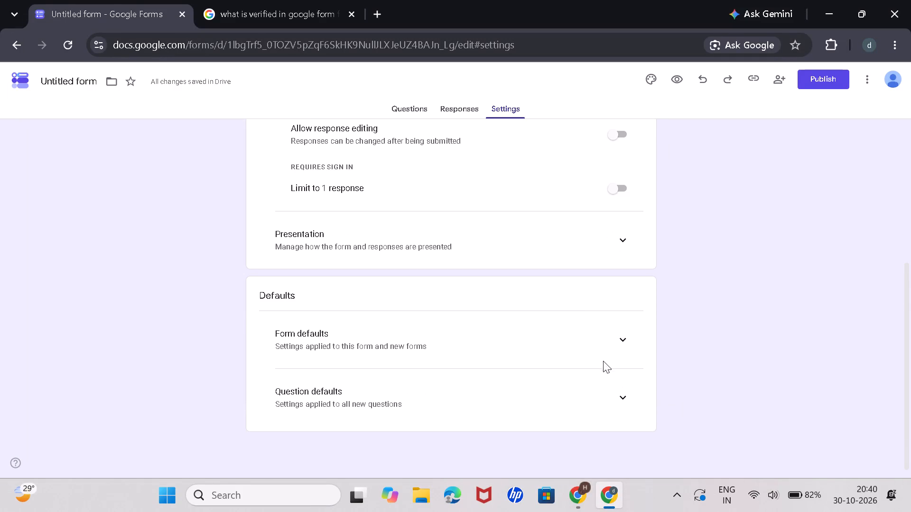
pyautogui.click(611, 353)
pyautogui.click(619, 339)
pyautogui.scroll(-2, 620, 339)
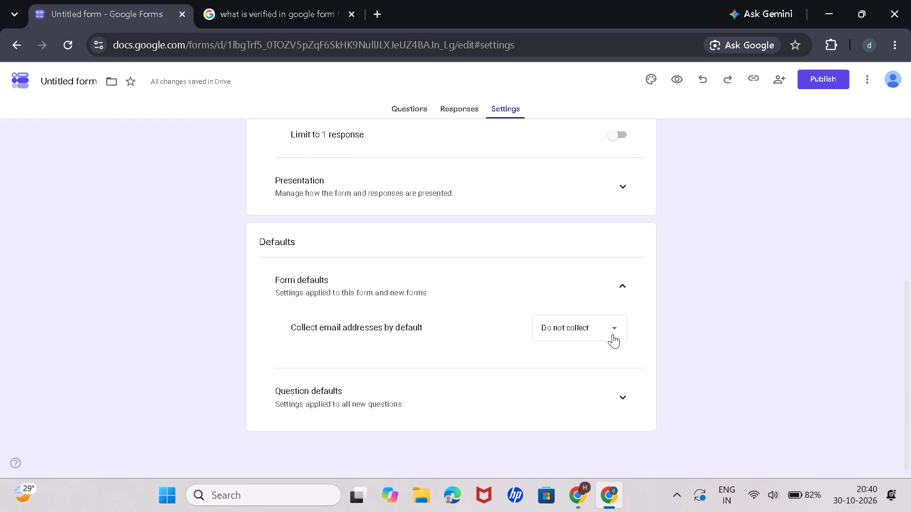
pyautogui.click(613, 334)
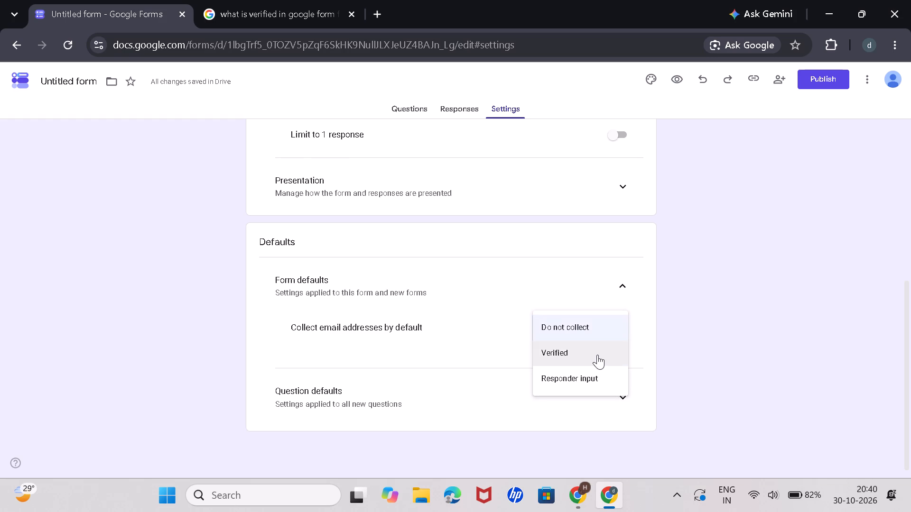
pyautogui.click(666, 294)
# In the form's response settings, set email address collection to Do not collect.
pyautogui.scroll(4, 649, 266)
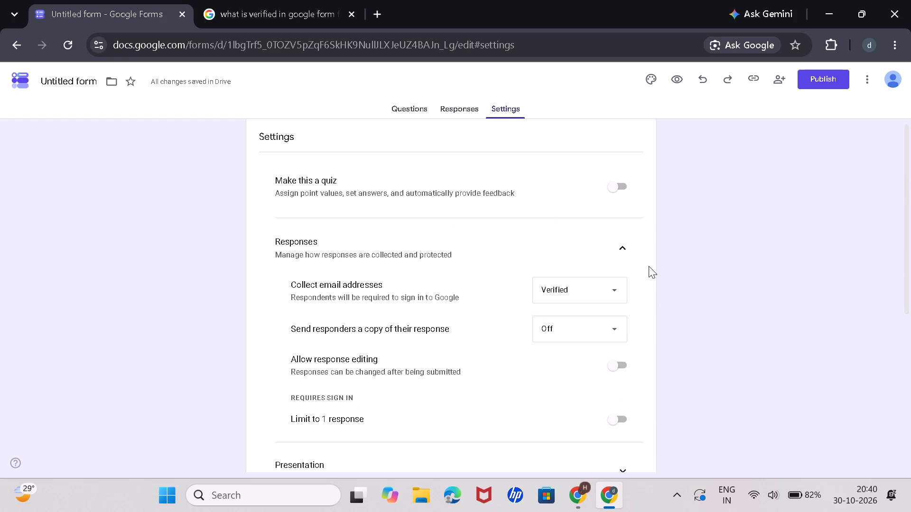
pyautogui.click(611, 297)
pyautogui.click(592, 264)
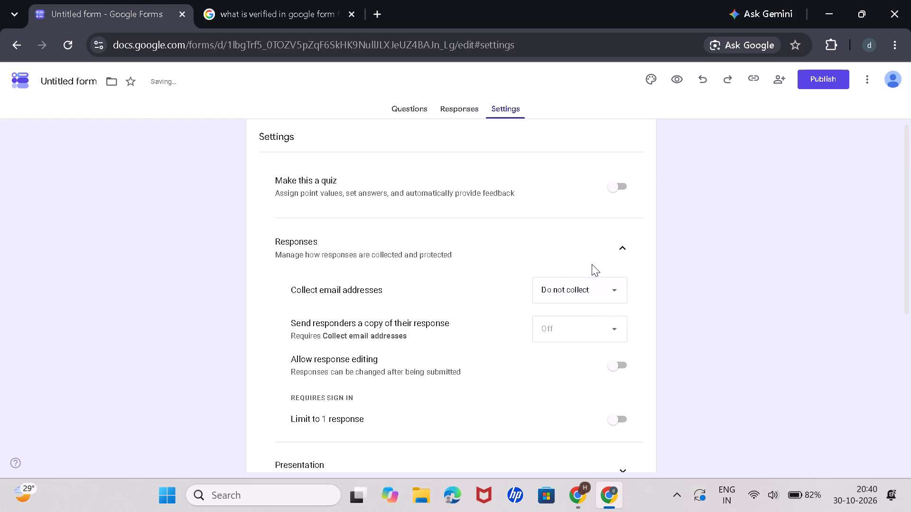
pyautogui.scroll(-6, 602, 317)
pyautogui.scroll(4, 602, 317)
pyautogui.click(603, 296)
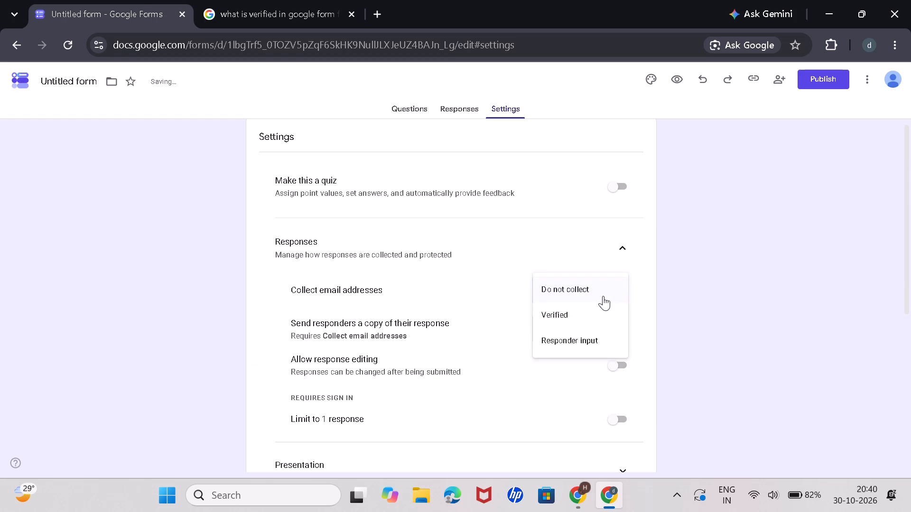
pyautogui.click(684, 271)
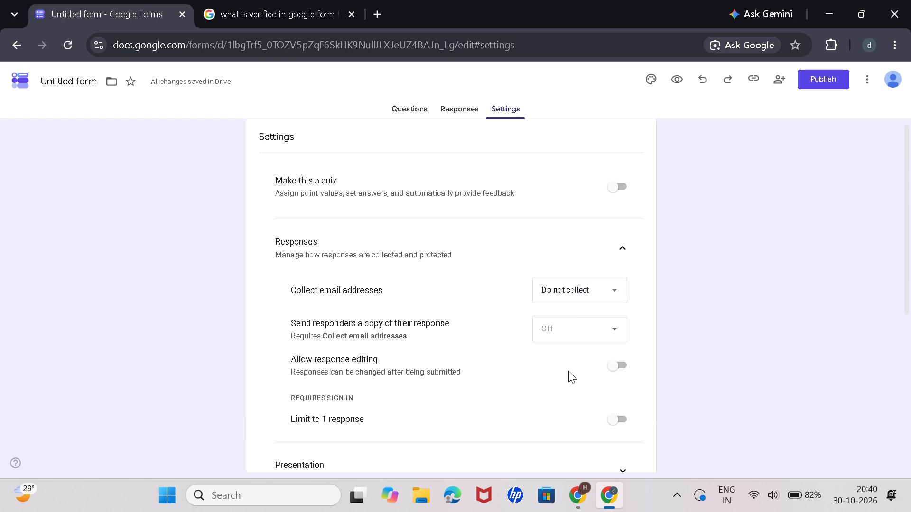
# Set the form's email address collection to Responder input and check the form's header in the question view.
pyautogui.scroll(-6, 568, 371)
pyautogui.click(397, 115)
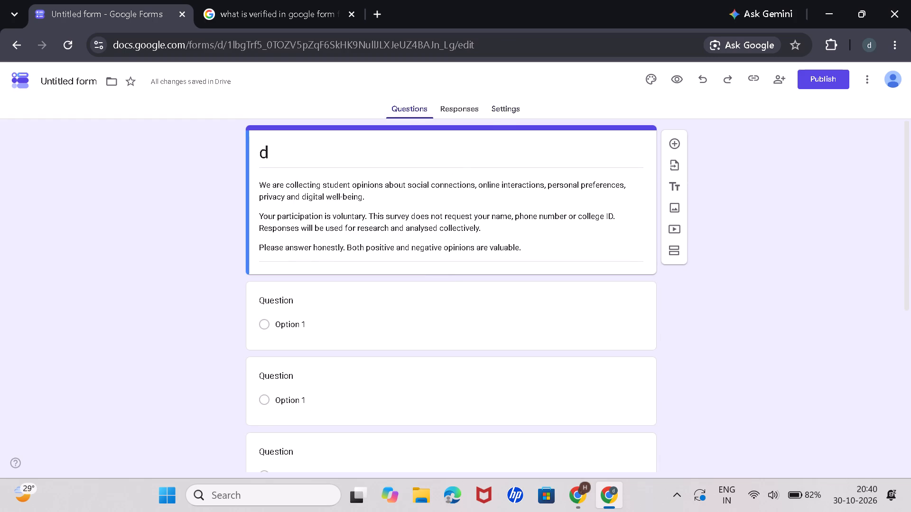
pyautogui.click(501, 111)
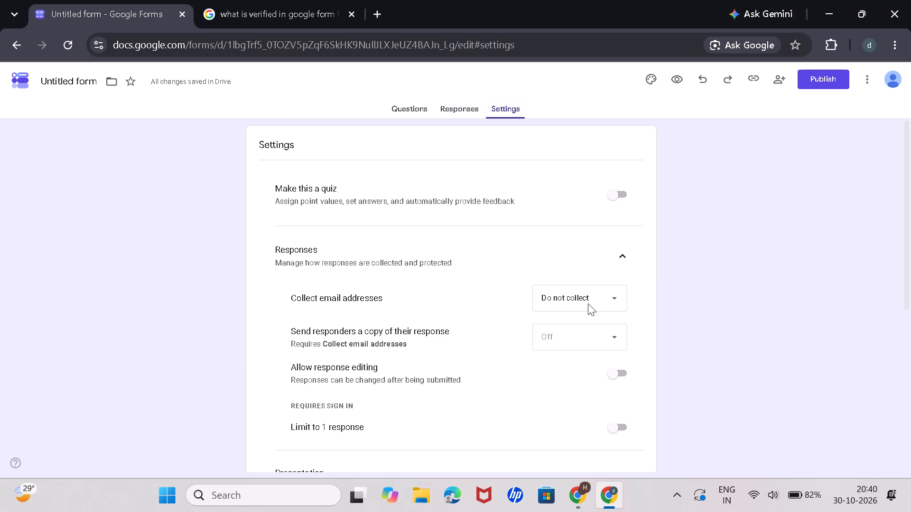
pyautogui.click(588, 293)
pyautogui.click(657, 268)
pyautogui.click(578, 304)
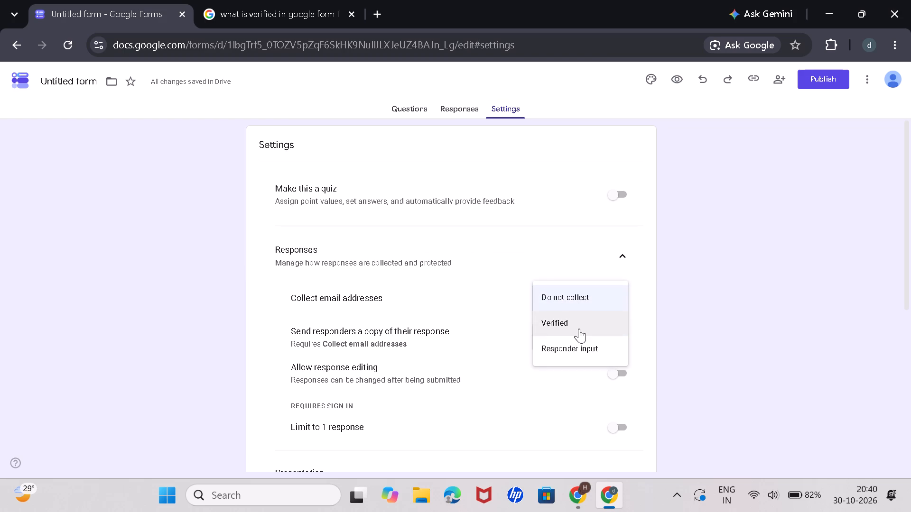
pyautogui.click(579, 329)
pyautogui.click(587, 302)
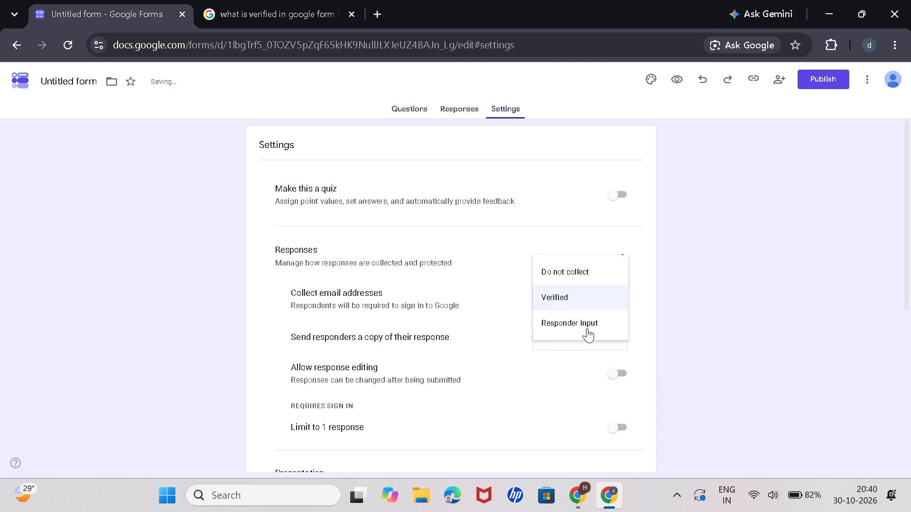
pyautogui.click(587, 328)
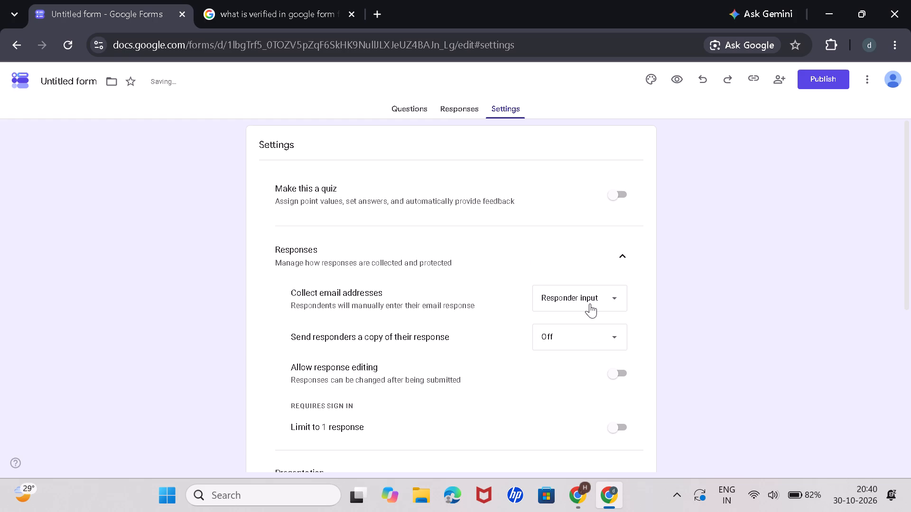
pyautogui.click(391, 114)
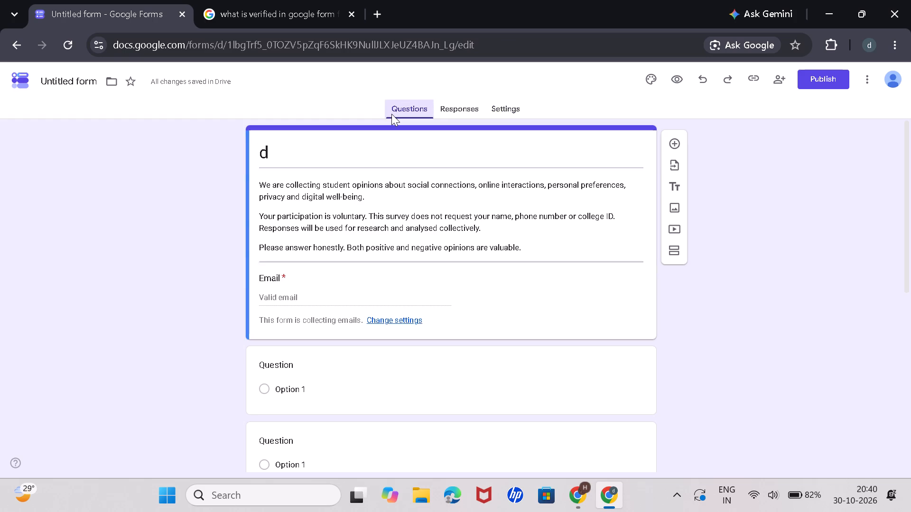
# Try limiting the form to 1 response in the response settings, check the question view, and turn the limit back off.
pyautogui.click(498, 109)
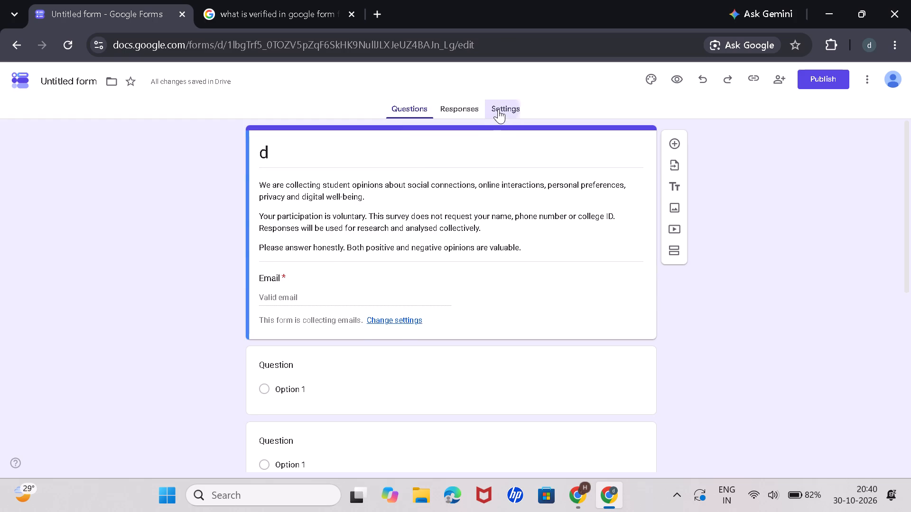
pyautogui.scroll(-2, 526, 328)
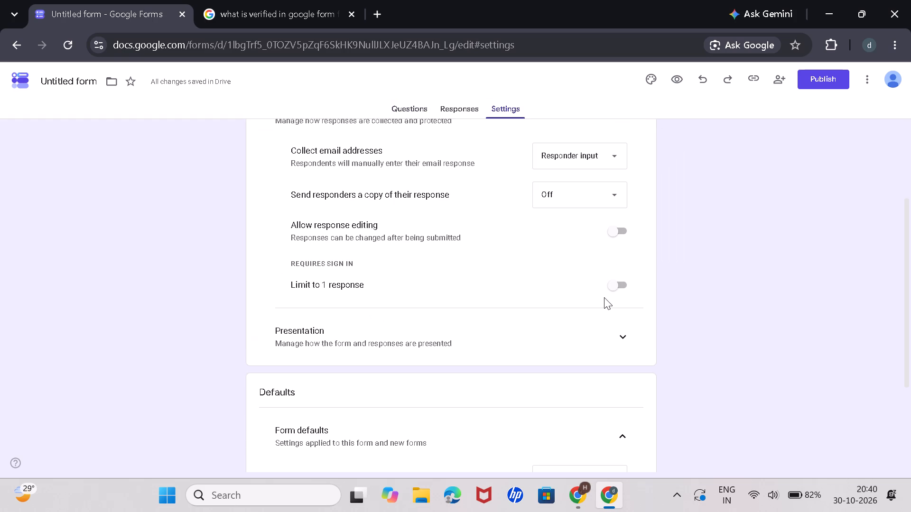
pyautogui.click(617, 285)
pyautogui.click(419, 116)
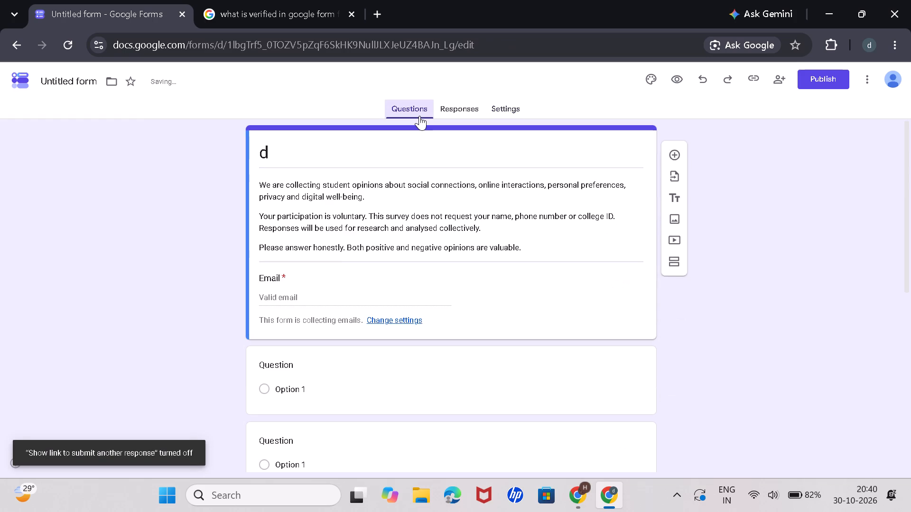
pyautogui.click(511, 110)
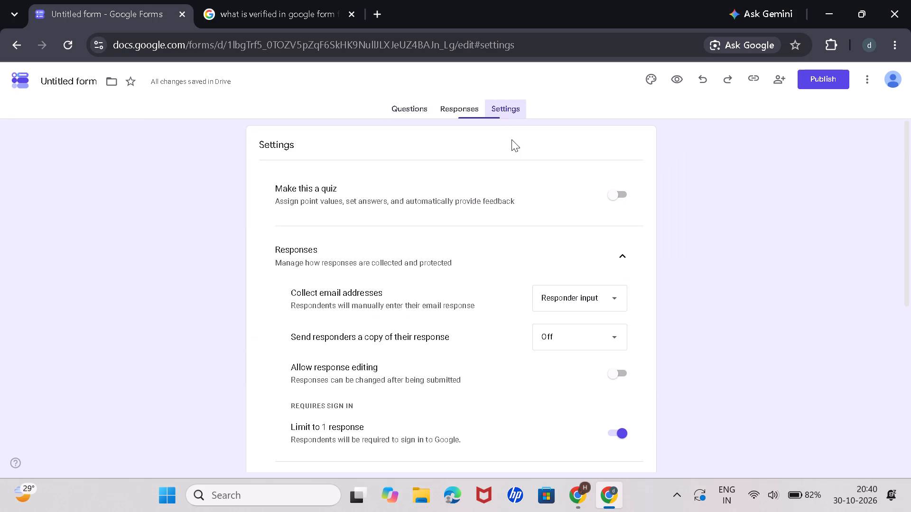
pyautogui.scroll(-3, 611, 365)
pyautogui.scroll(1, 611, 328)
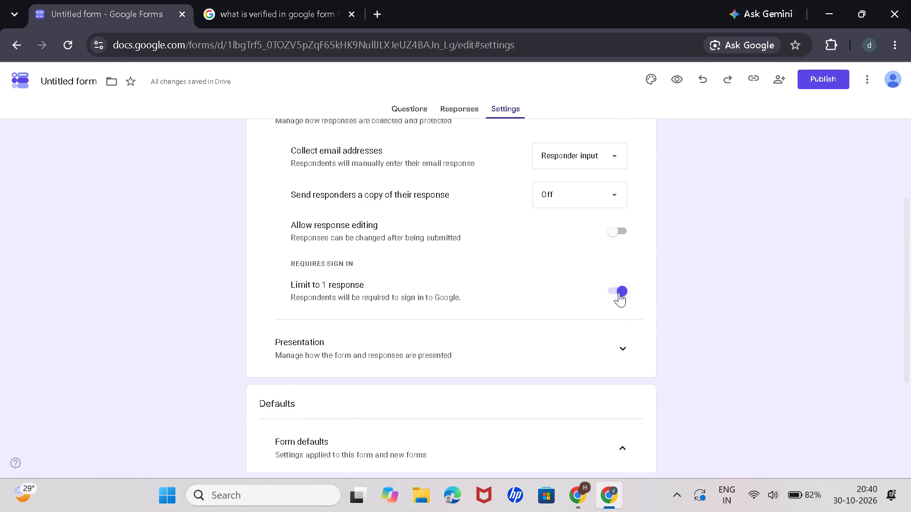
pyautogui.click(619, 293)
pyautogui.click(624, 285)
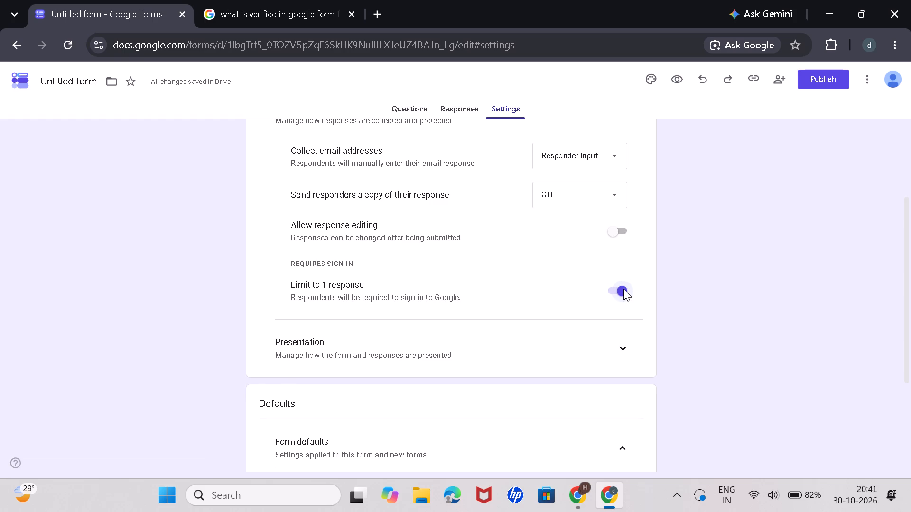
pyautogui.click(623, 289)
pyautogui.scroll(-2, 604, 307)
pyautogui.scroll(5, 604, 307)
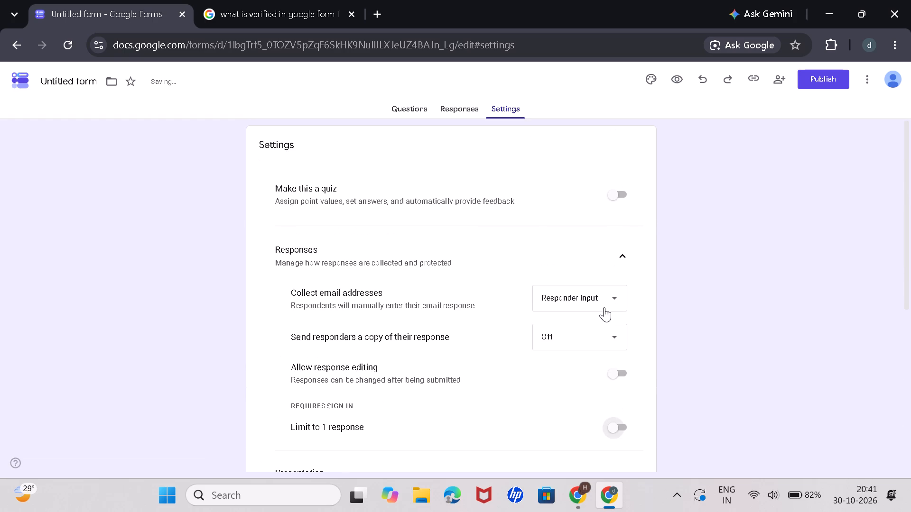
# Turn on email notifications for new responses to the form.
pyautogui.click(412, 110)
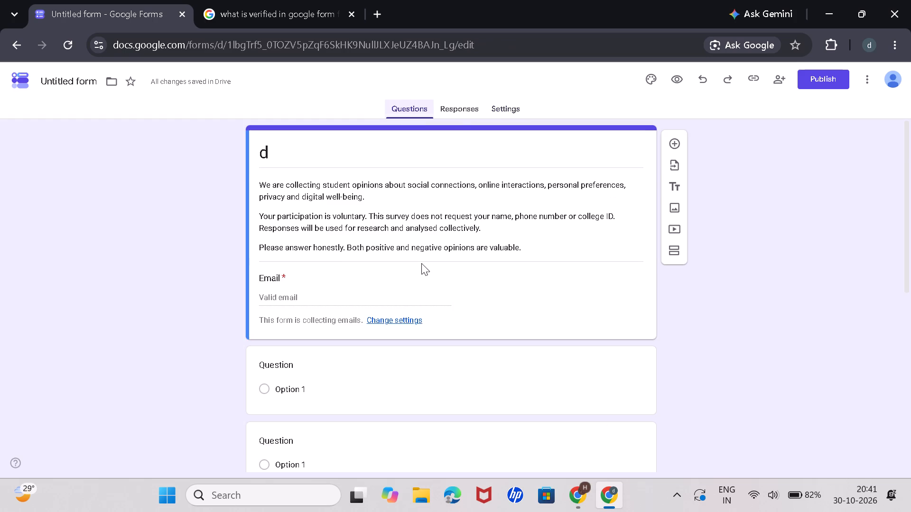
pyautogui.click(457, 111)
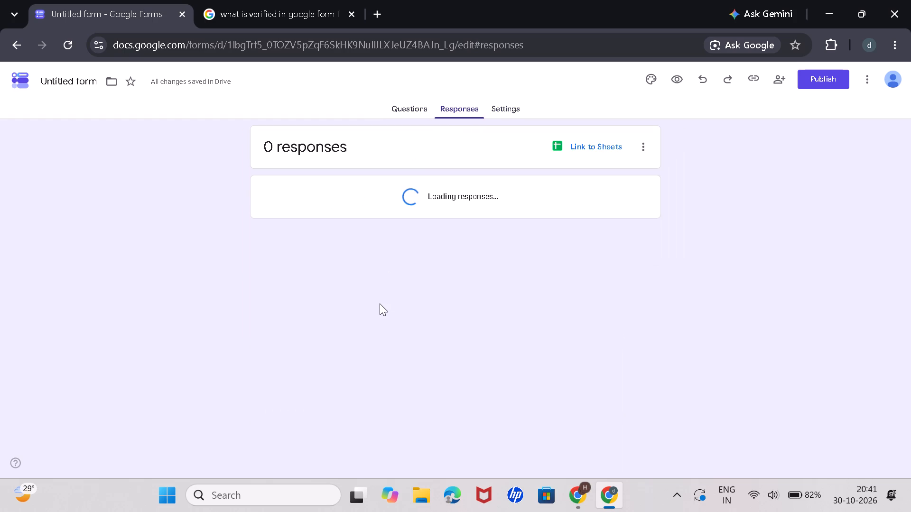
pyautogui.click(639, 147)
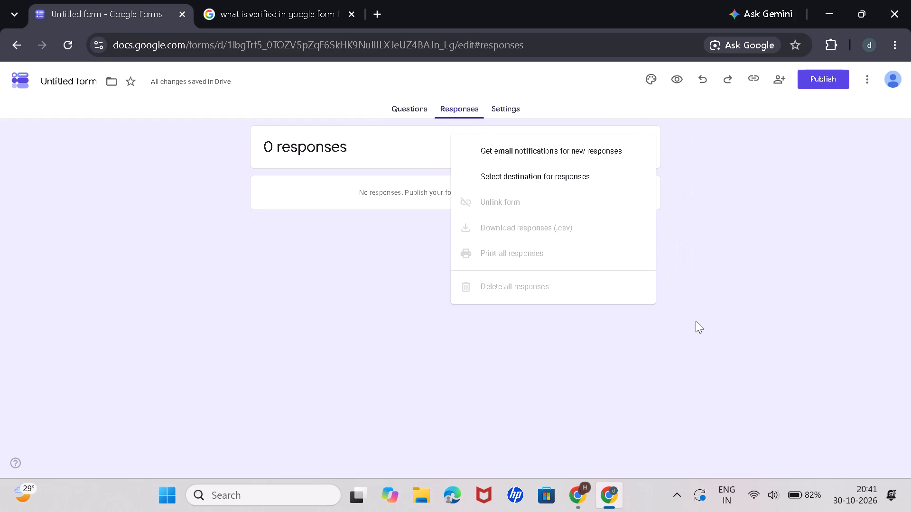
pyautogui.click(696, 321)
pyautogui.click(645, 141)
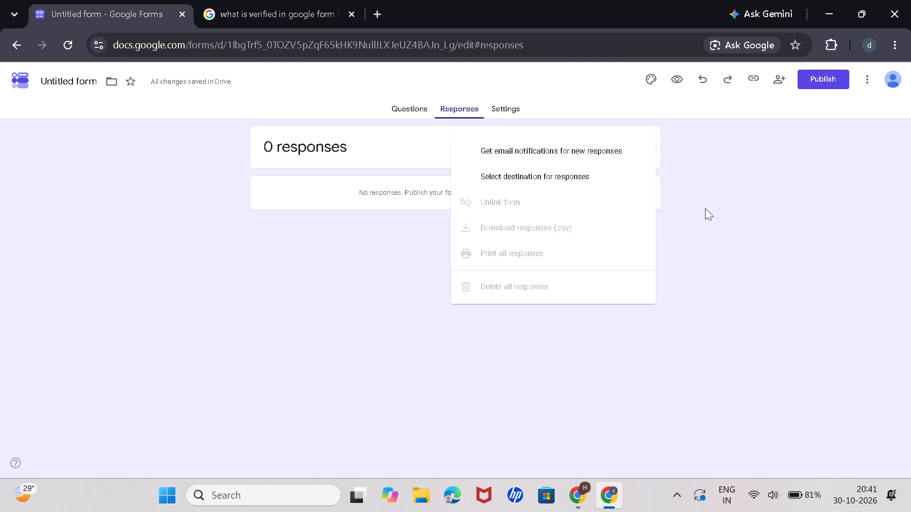
pyautogui.click(615, 152)
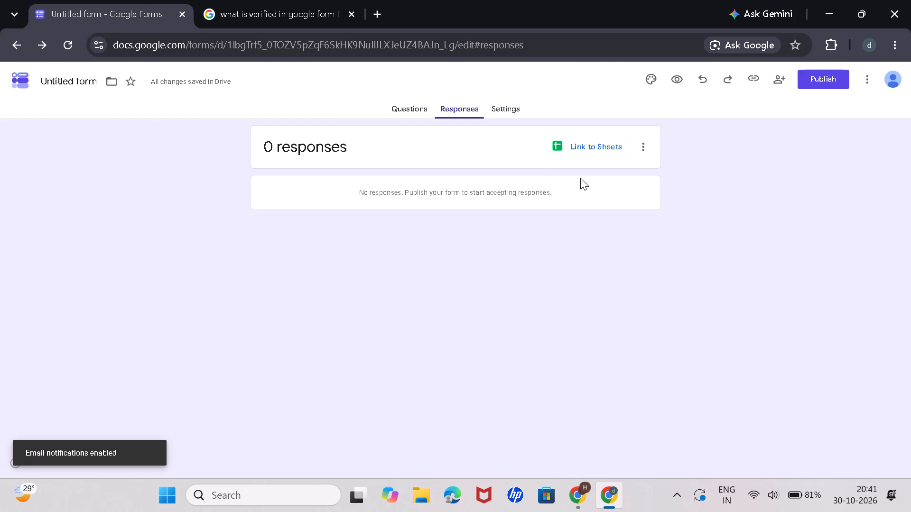
# Link the form's responses to a new spreadsheet named Student Validation (Responses).
pyautogui.click(581, 150)
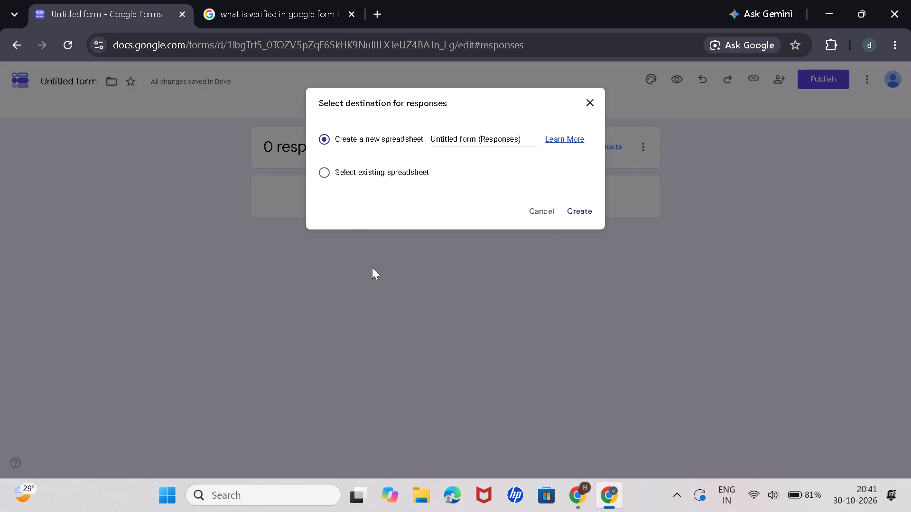
pyautogui.click(527, 141)
pyautogui.click(476, 142)
pyautogui.hotkey('ctrl', 'BackSpace')
pyautogui.hotkey('ctrl', 'BackSpace')
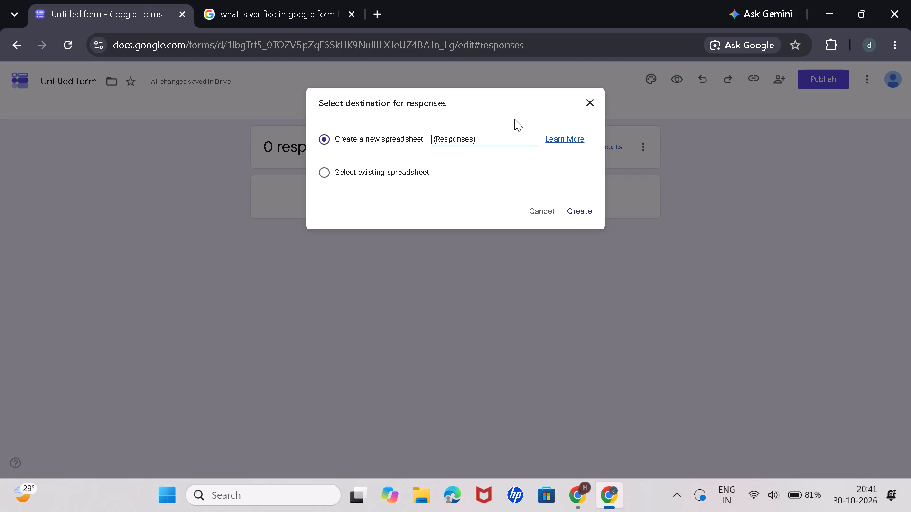
pyautogui.write('Student')
pyautogui.press('space')
pyautogui.write('Validation')
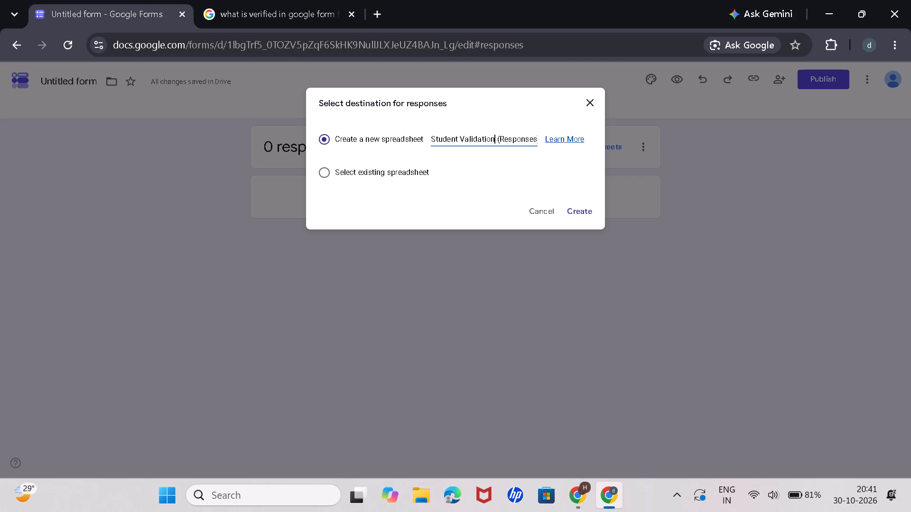
pyautogui.click(577, 213)
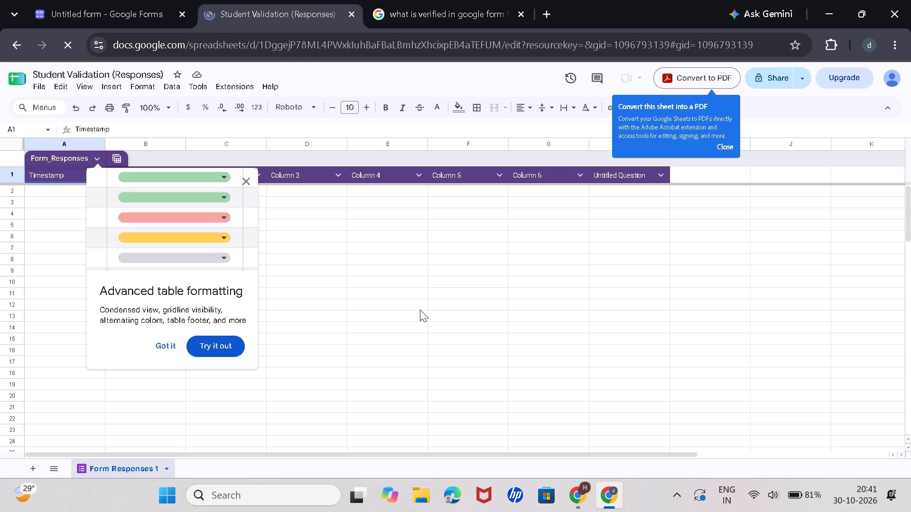
# Examine the Form_Responses table options and the Timestamp and Email Address column options in the response spreadsheet, dismissing the formatting tip and Gemini offer.
pyautogui.click(154, 349)
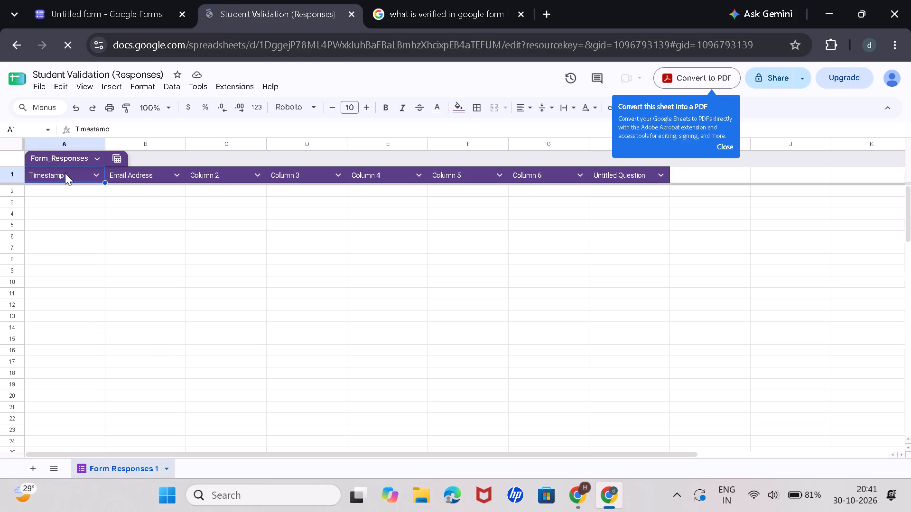
pyautogui.click(96, 160)
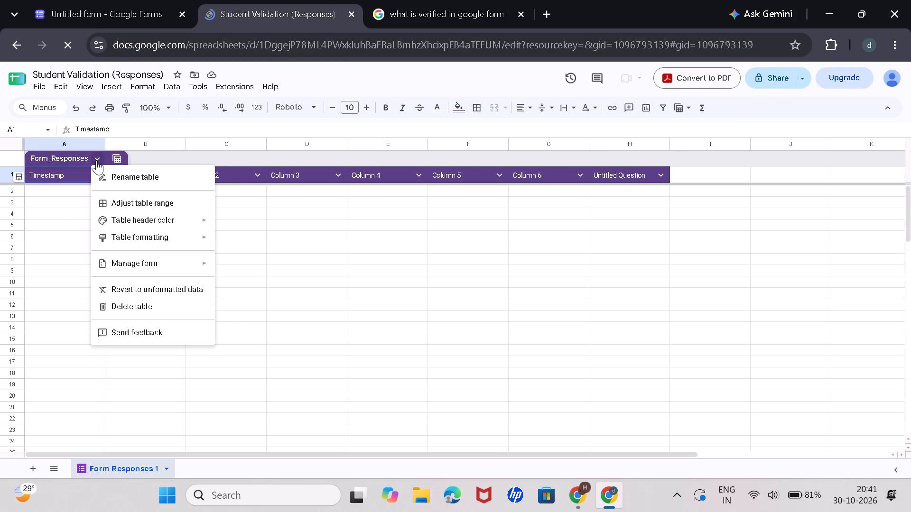
pyautogui.click(96, 160)
pyautogui.click(94, 180)
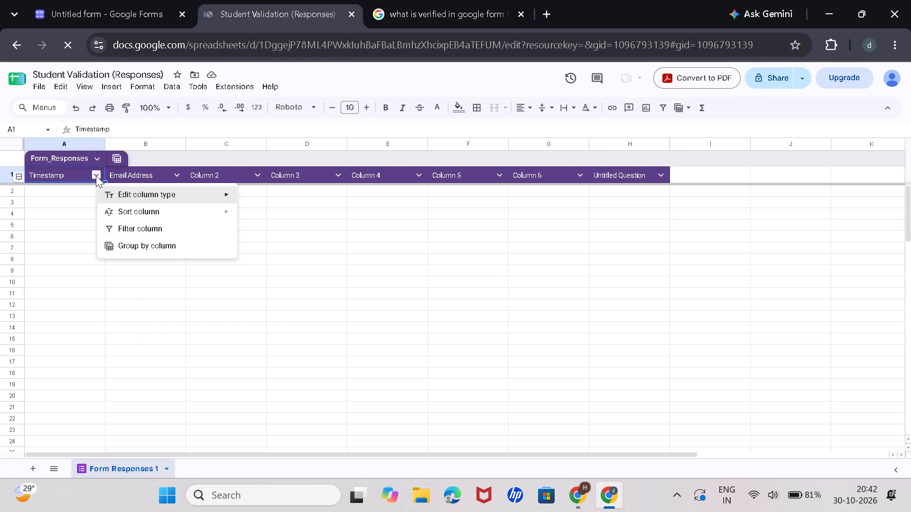
pyautogui.click(96, 175)
pyautogui.click(71, 200)
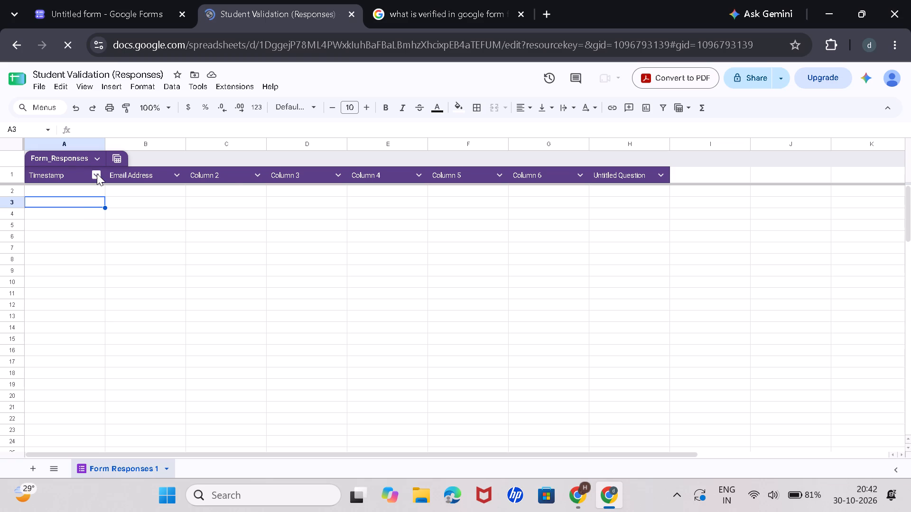
pyautogui.click(97, 173)
pyautogui.click(71, 170)
pyautogui.click(118, 174)
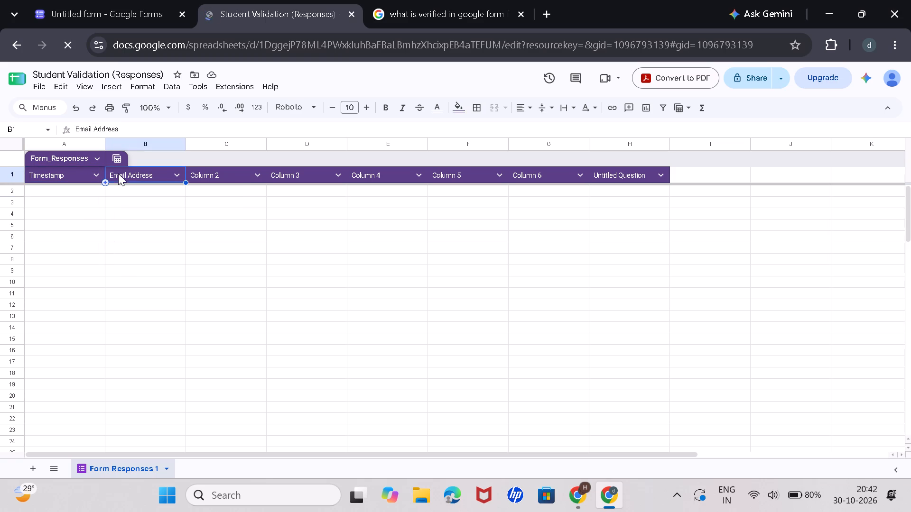
pyautogui.click(177, 174)
pyautogui.click(117, 238)
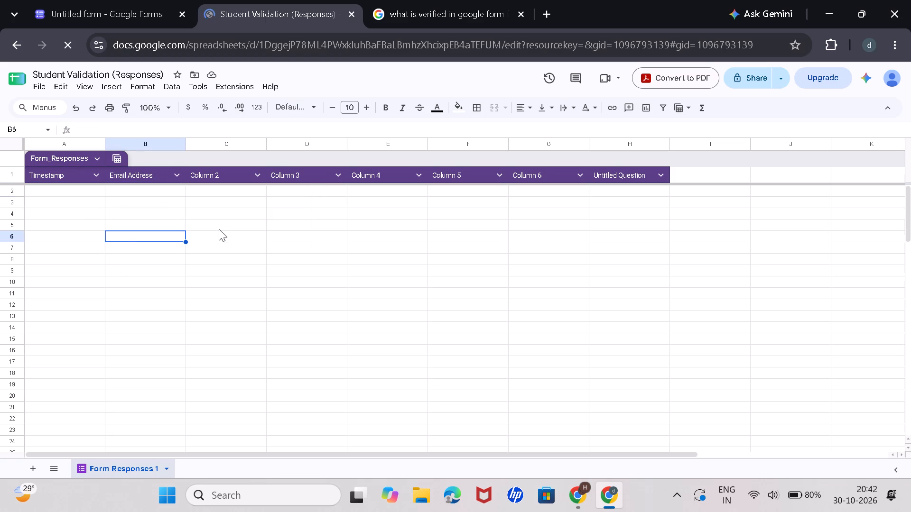
pyautogui.click(399, 4)
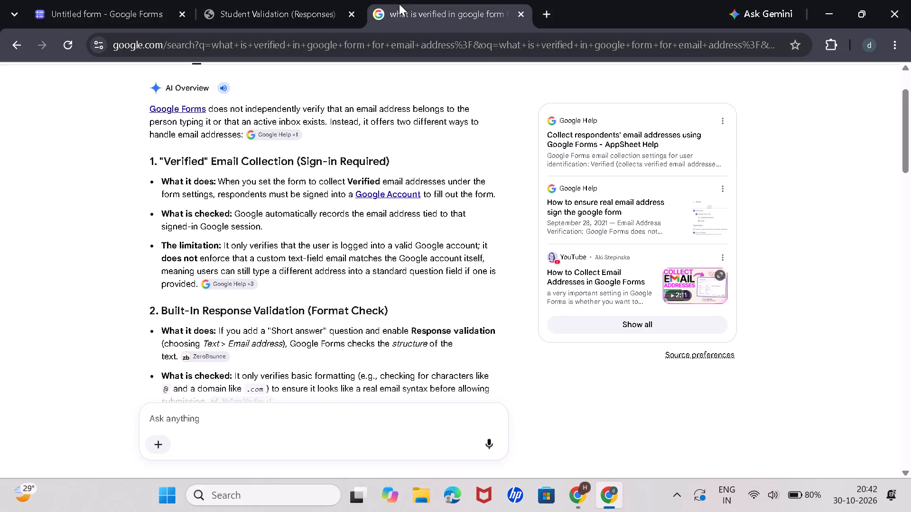
pyautogui.click(269, 20)
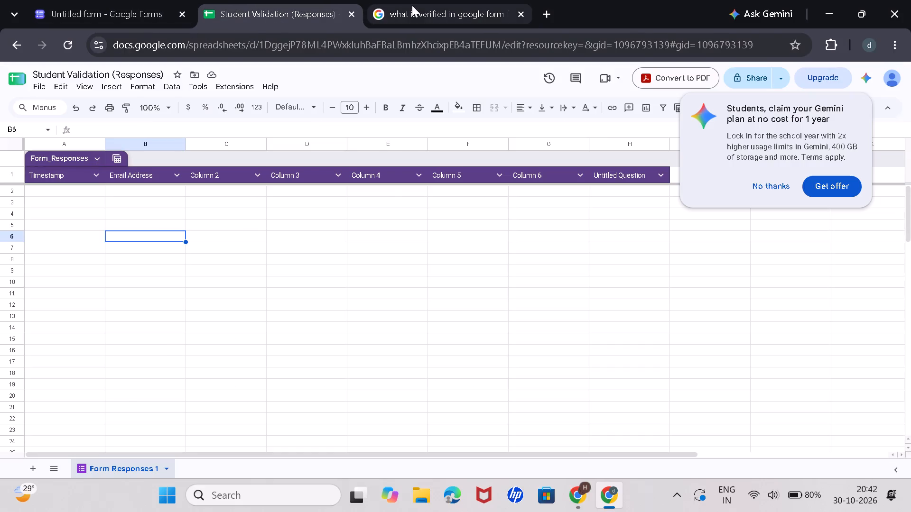
pyautogui.click(780, 188)
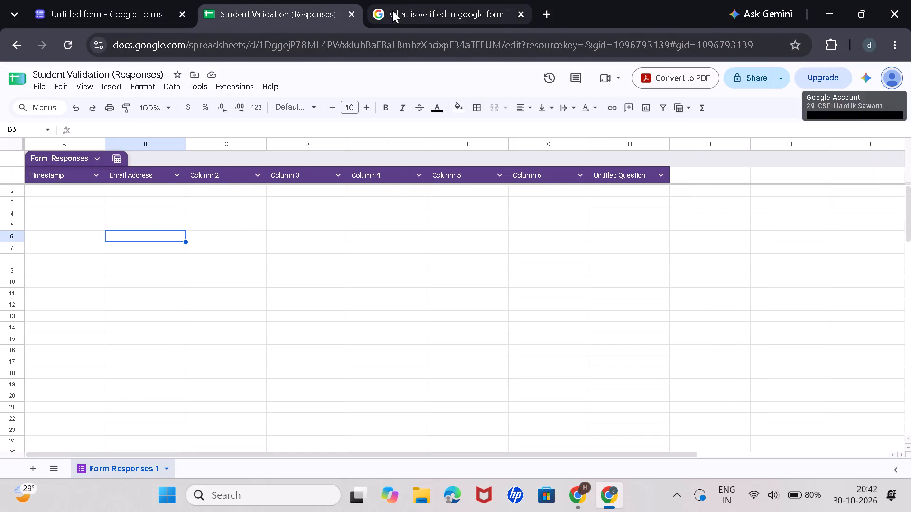
# Check the response spreadsheet and the email verification search result, close the spreadsheet, and return to the form.
pyautogui.click(392, 11)
pyautogui.click(328, 11)
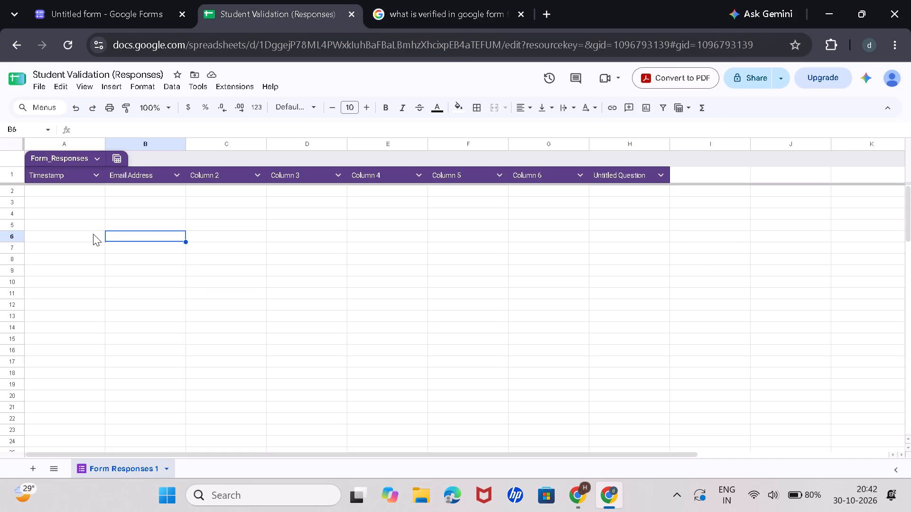
pyautogui.click(79, 191)
pyautogui.click(125, 188)
pyautogui.click(409, 3)
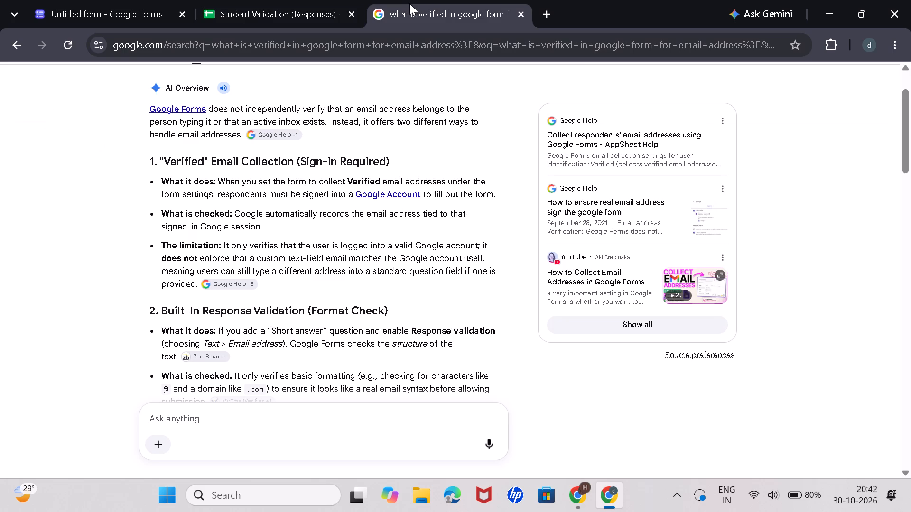
pyautogui.click(351, 12)
pyautogui.click(151, 13)
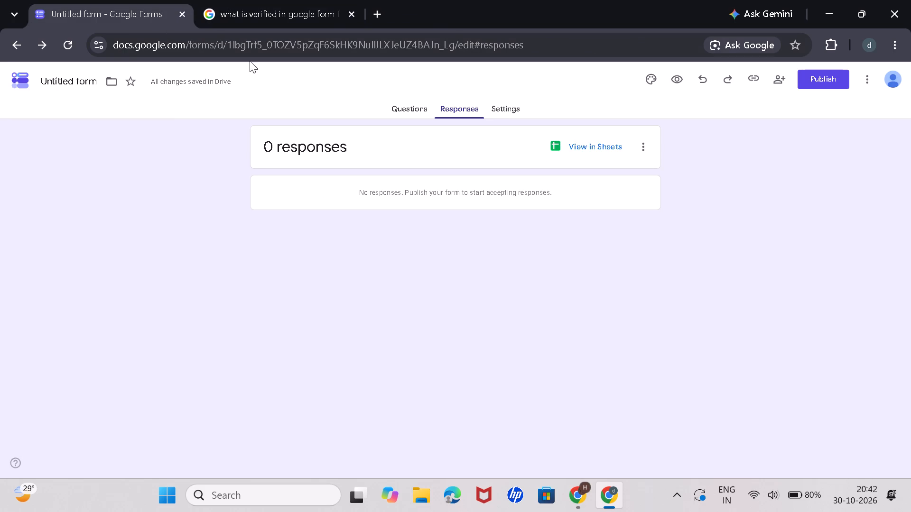
pyautogui.click(586, 149)
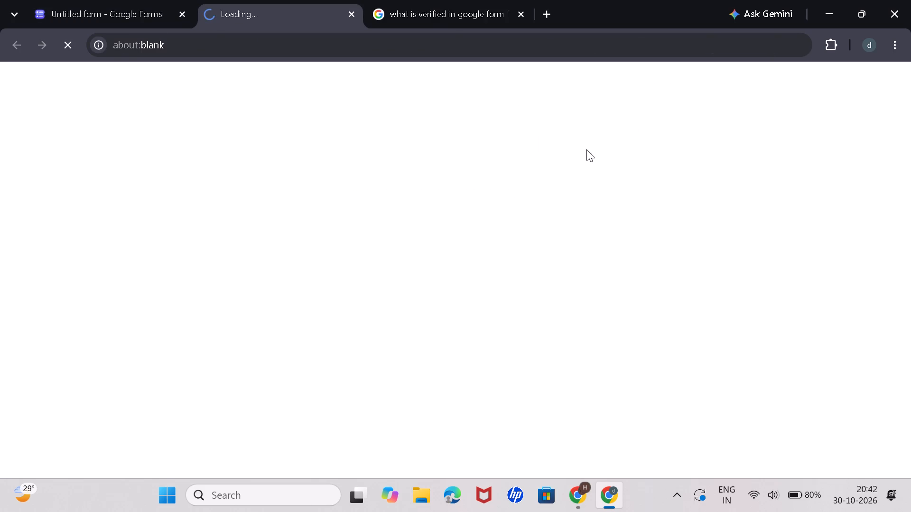
pyautogui.click(354, 14)
pyautogui.click(130, 7)
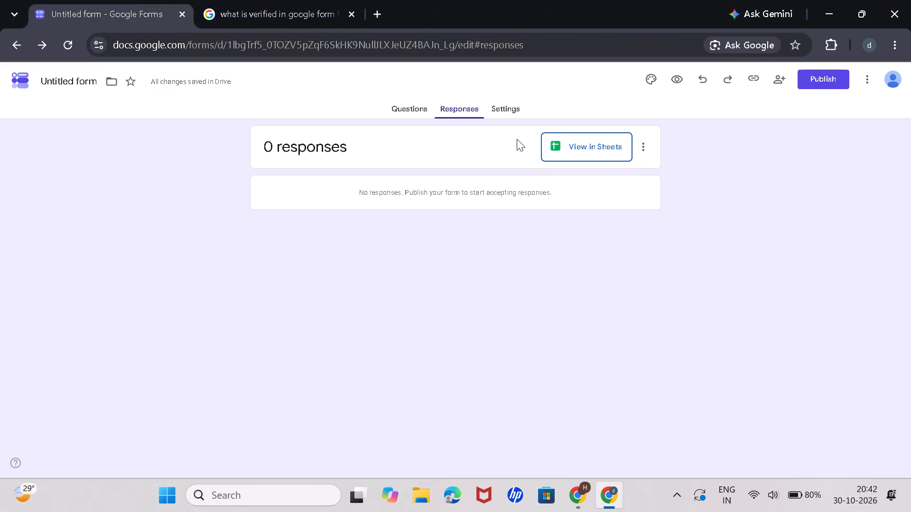
pyautogui.click(385, 109)
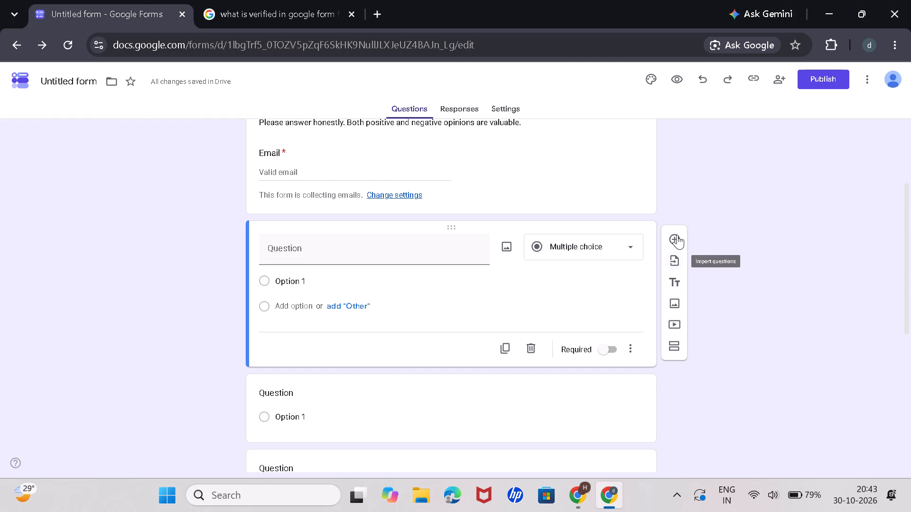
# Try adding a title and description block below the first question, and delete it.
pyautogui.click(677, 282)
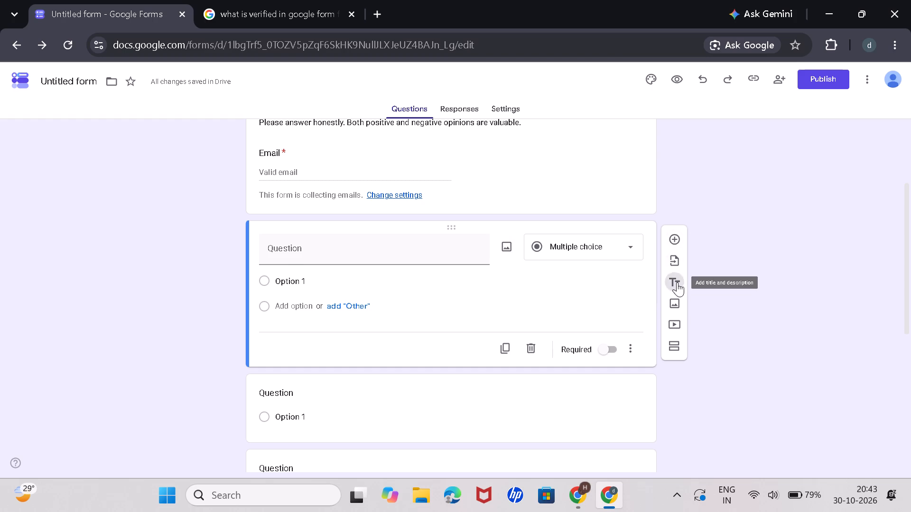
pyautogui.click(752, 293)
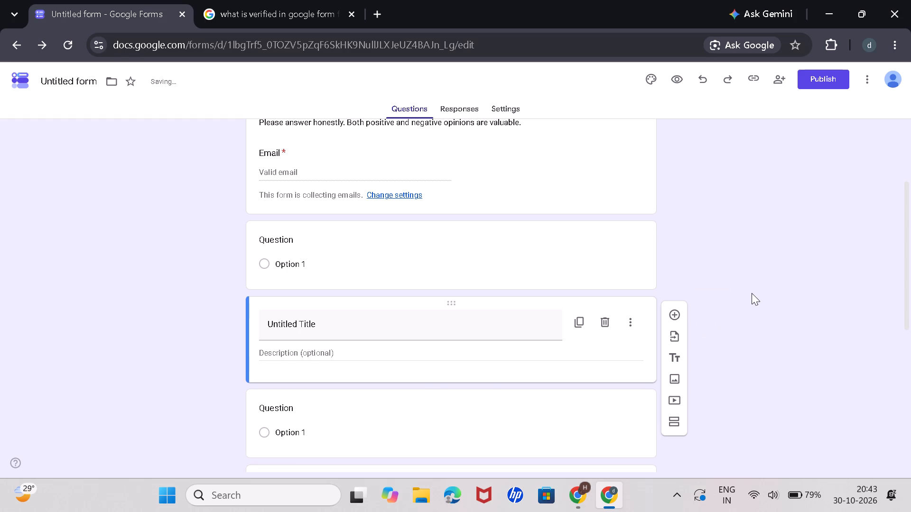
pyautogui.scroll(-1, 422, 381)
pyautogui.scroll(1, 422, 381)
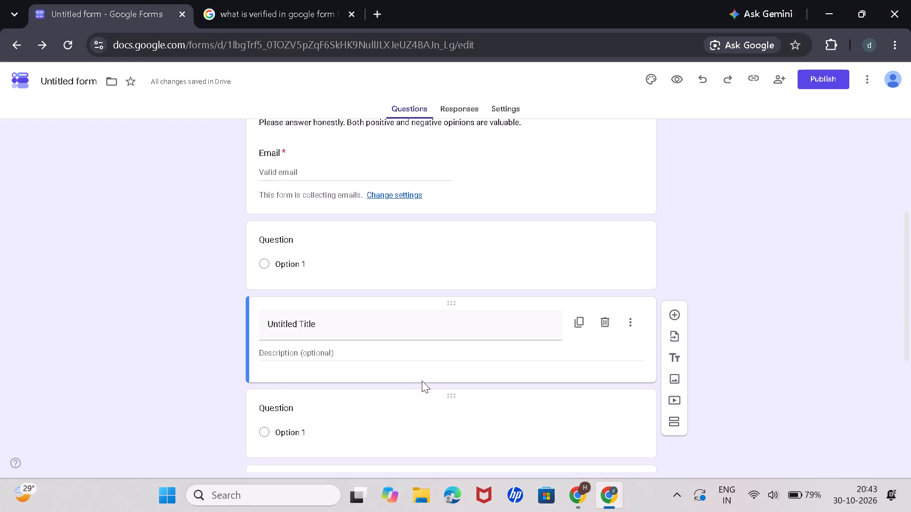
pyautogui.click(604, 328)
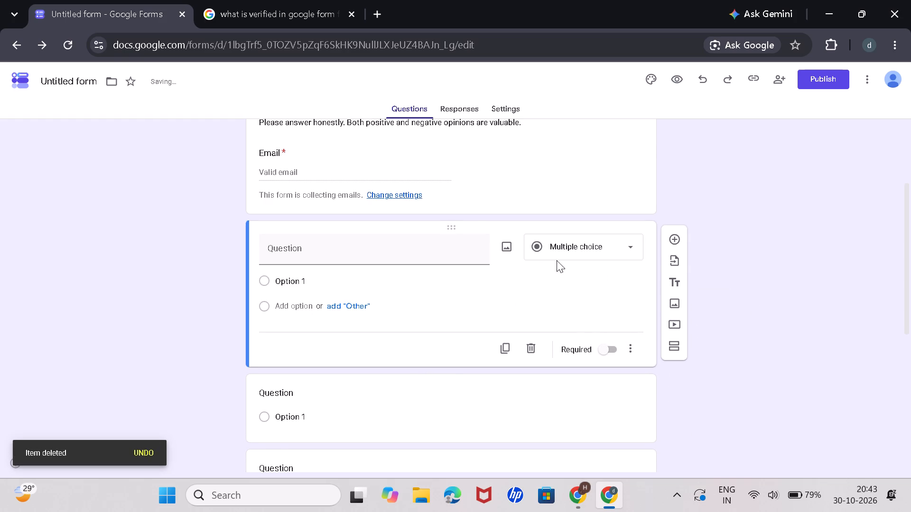
# Enable going to a section based on the answer for the first question, keeping its Multiple choice type.
pyautogui.click(616, 246)
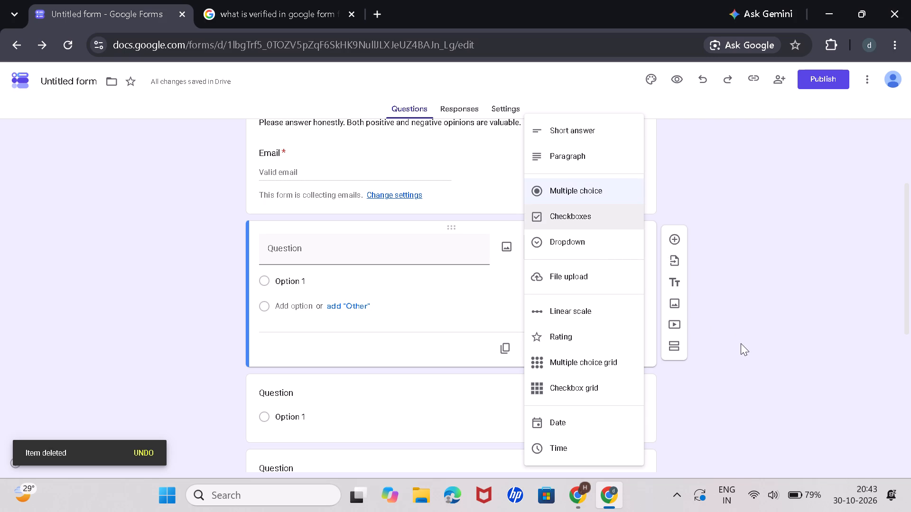
pyautogui.click(741, 343)
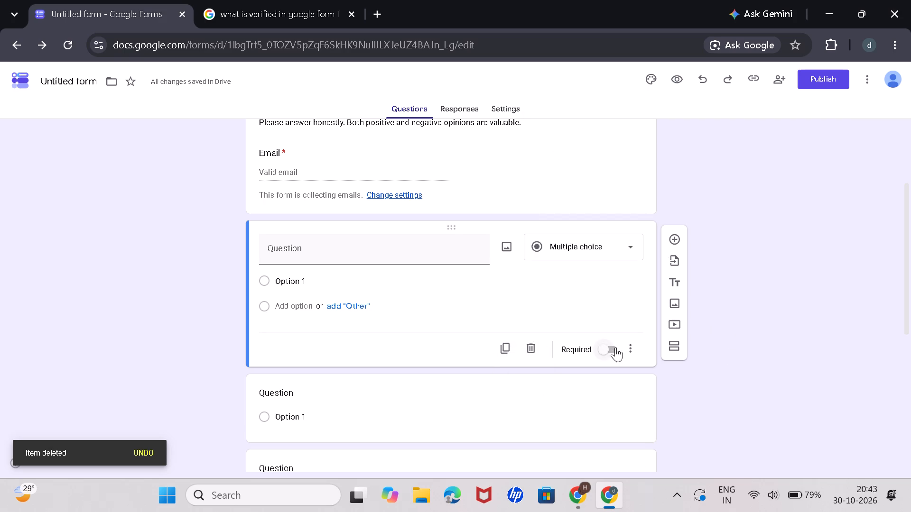
pyautogui.click(625, 348)
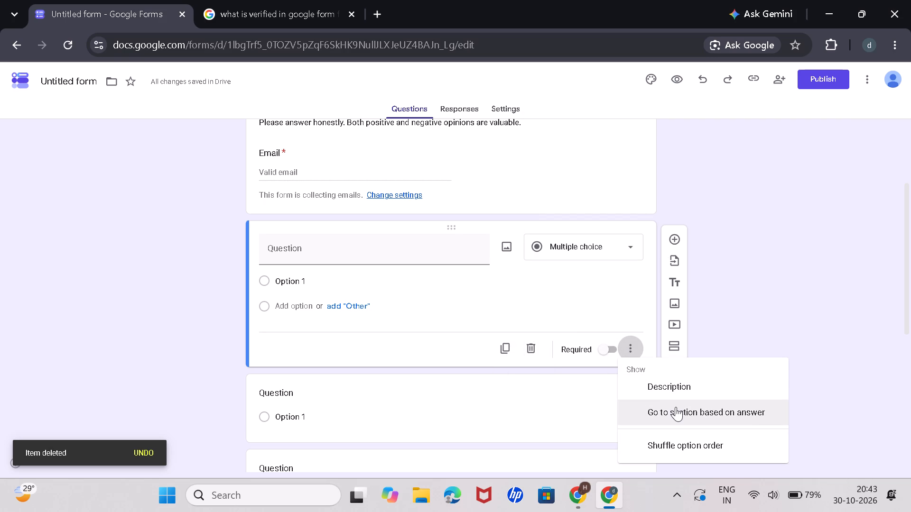
pyautogui.click(676, 407)
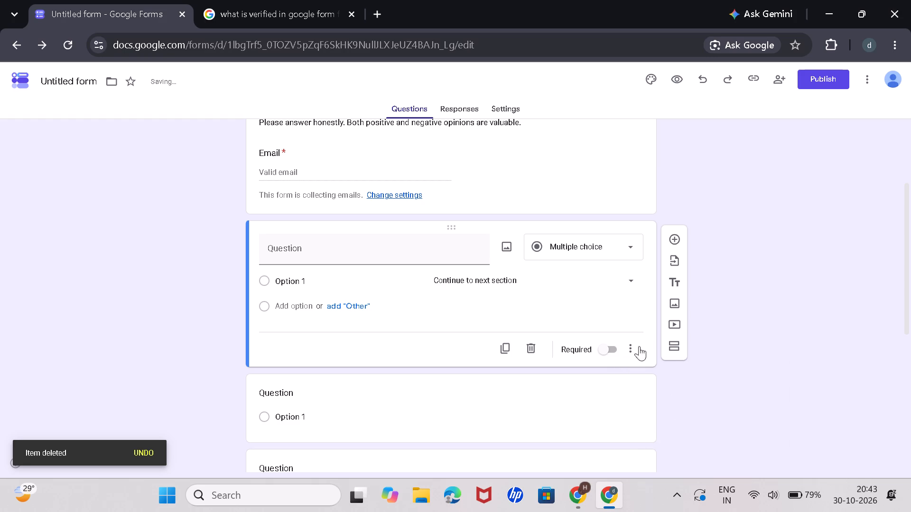
pyautogui.click(629, 349)
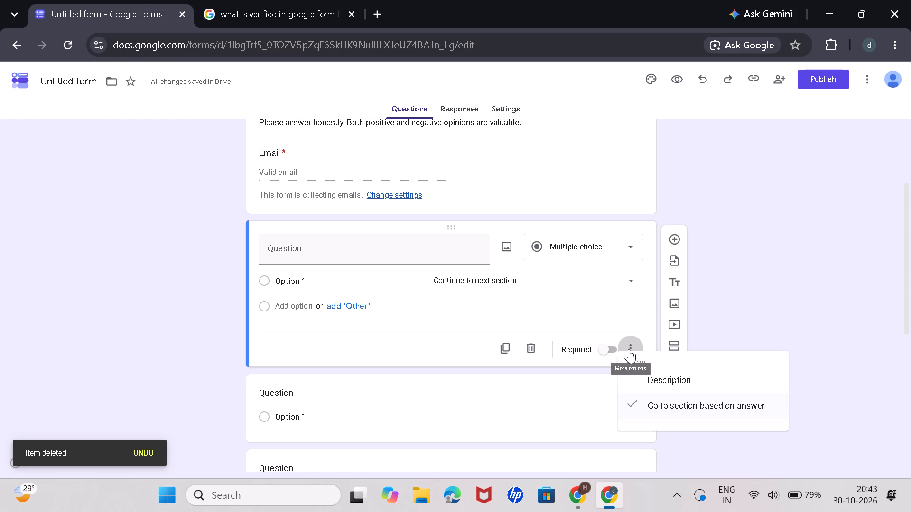
pyautogui.click(774, 338)
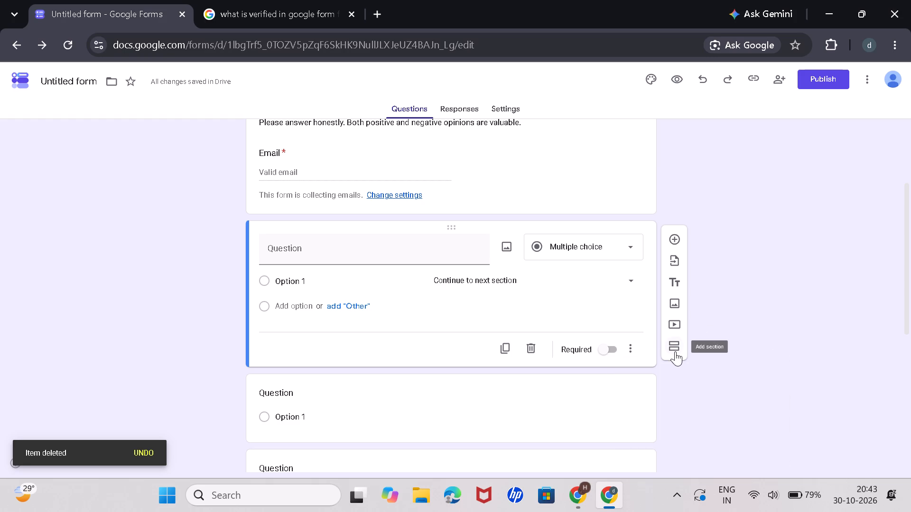
# Add a new section after the first question and open its title and description for editing.
pyautogui.click(677, 341)
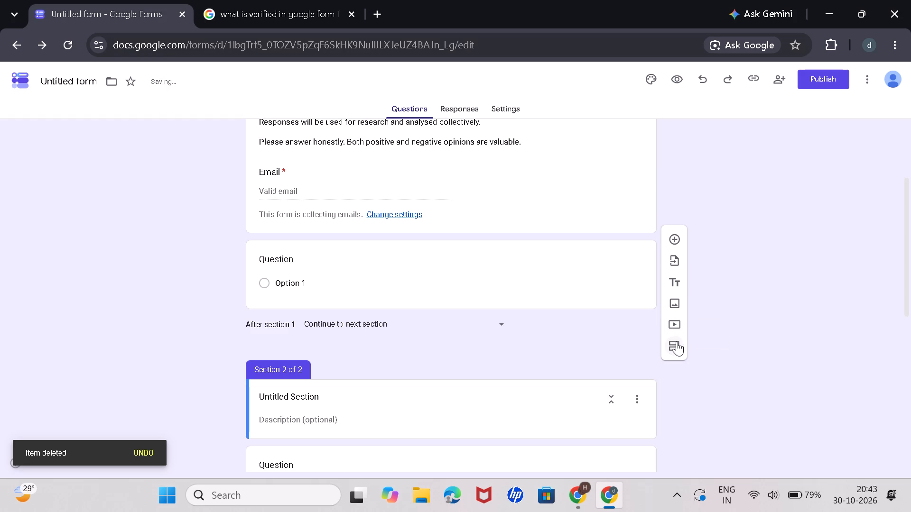
pyautogui.scroll(-2, 677, 341)
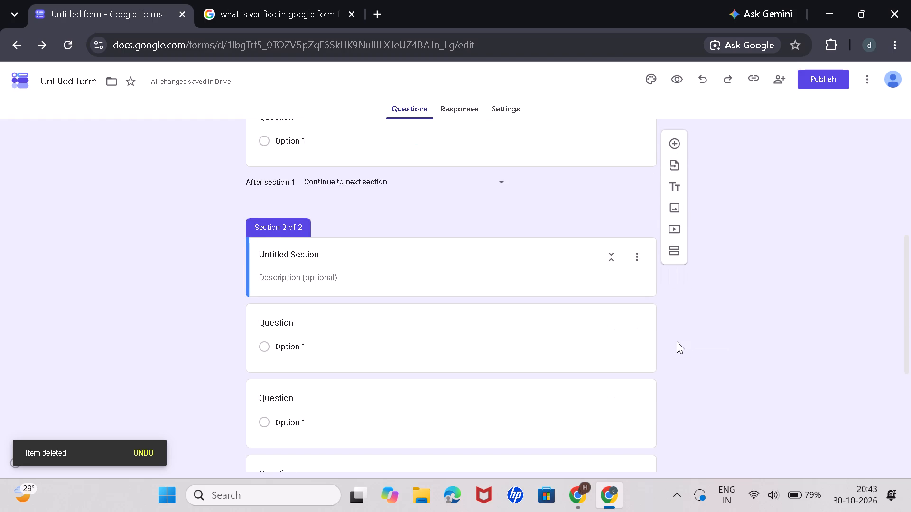
pyautogui.click(322, 259)
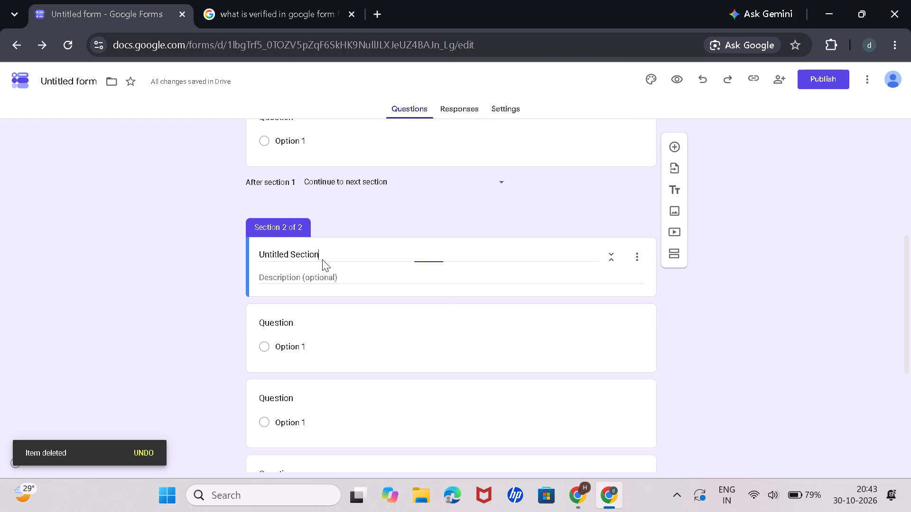
pyautogui.click(338, 293)
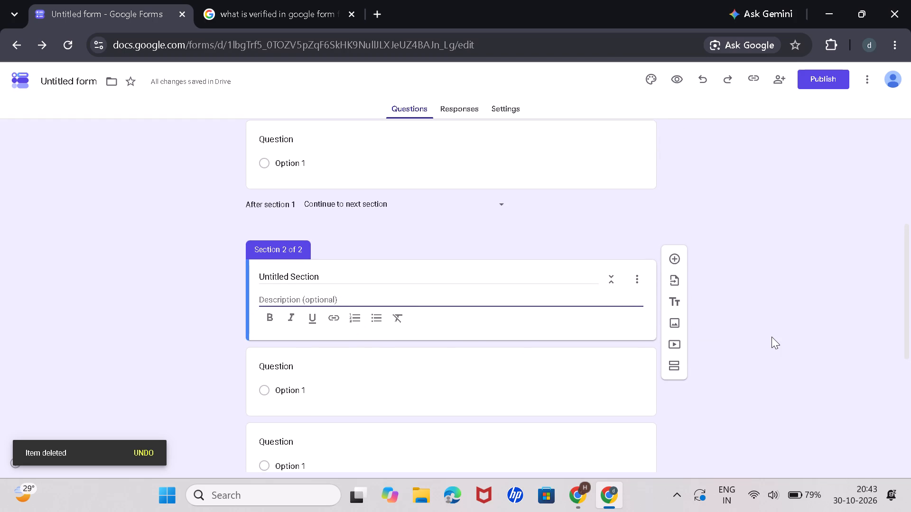
# Delete the untitled Section 2 together with the questions it contains.
pyautogui.click(772, 337)
pyautogui.click(634, 276)
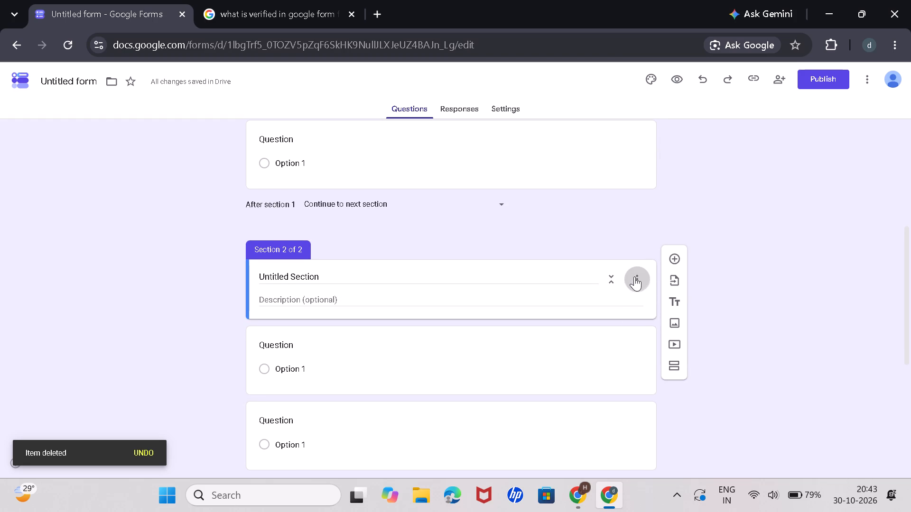
pyautogui.click(656, 358)
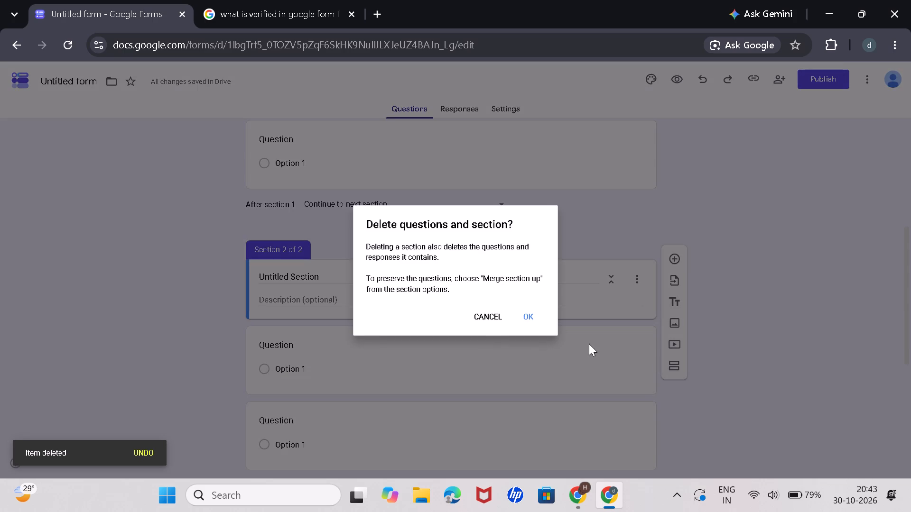
pyautogui.click(532, 315)
# Delete the remaining blank multiple choice question below the email field.
pyautogui.scroll(-6, 374, 283)
pyautogui.scroll(5, 374, 283)
pyautogui.scroll(-5, 374, 283)
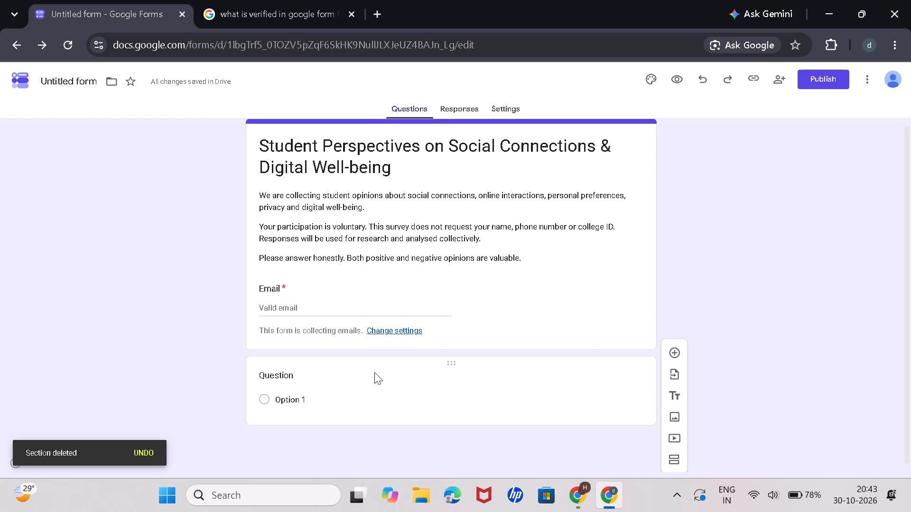
pyautogui.click(387, 395)
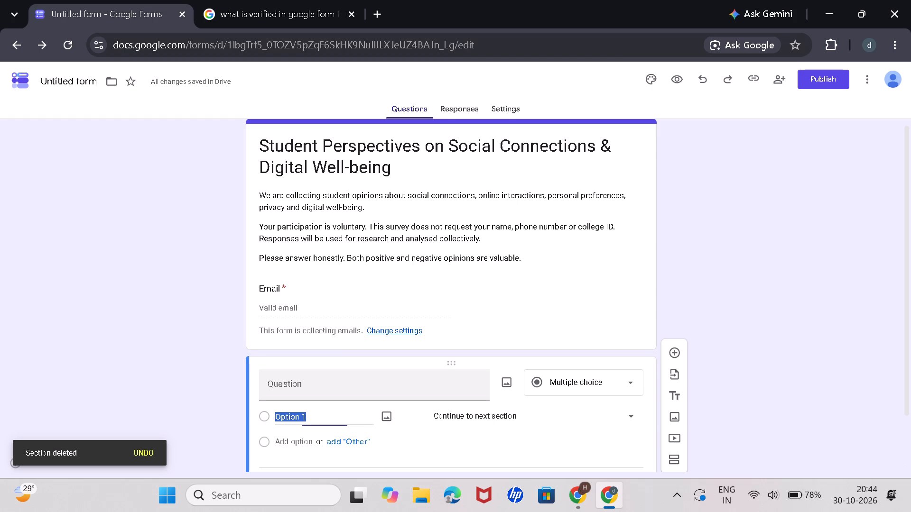
pyautogui.scroll(-3, 761, 354)
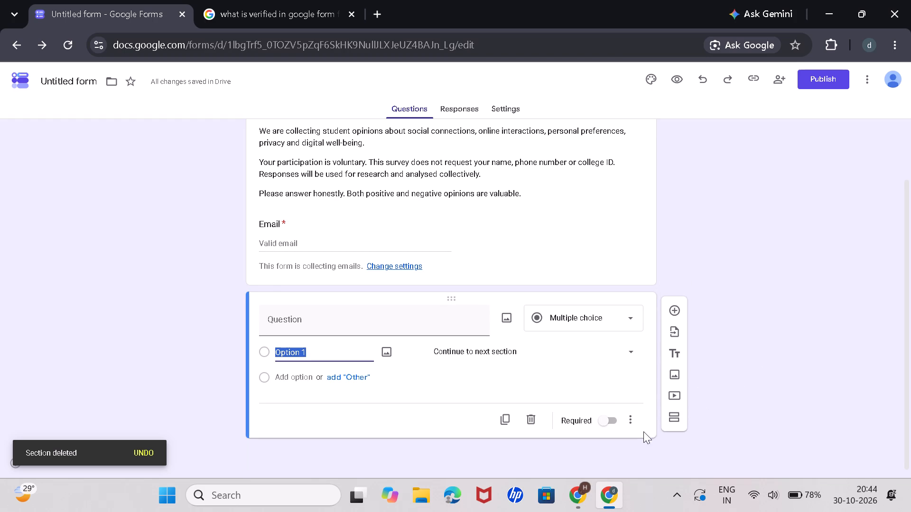
pyautogui.click(530, 422)
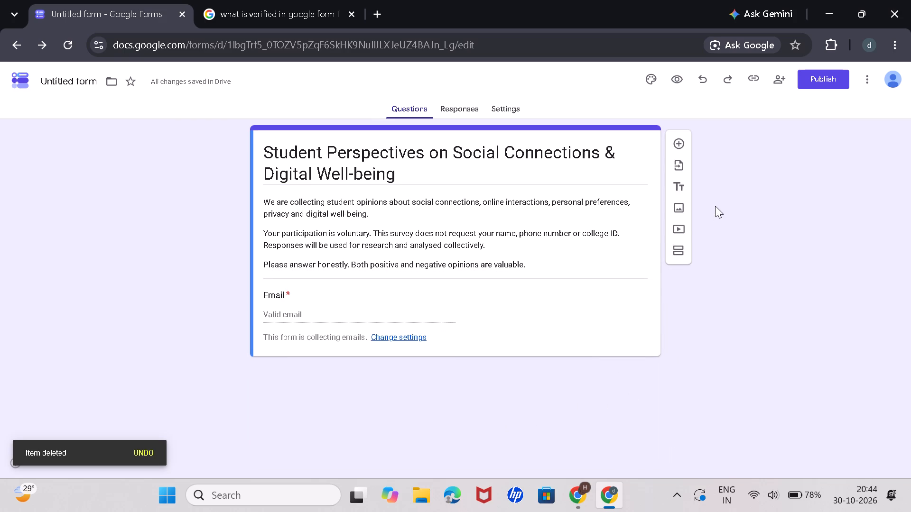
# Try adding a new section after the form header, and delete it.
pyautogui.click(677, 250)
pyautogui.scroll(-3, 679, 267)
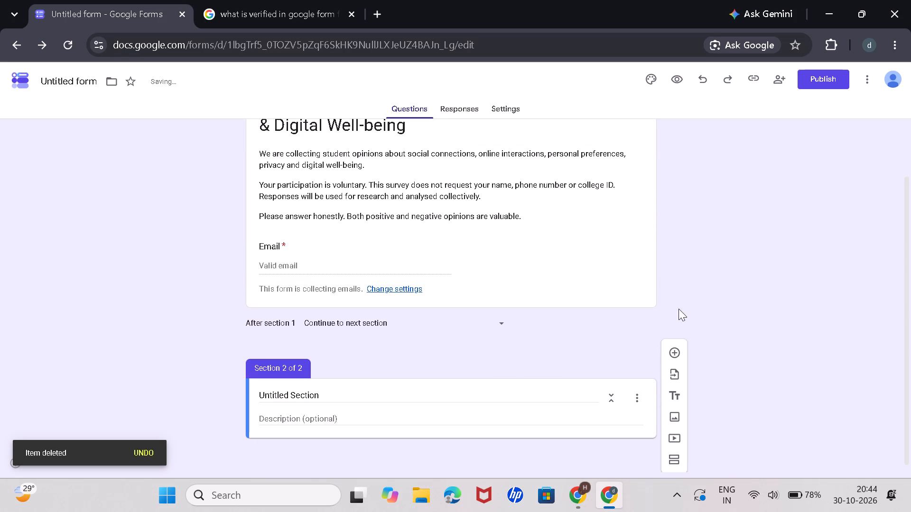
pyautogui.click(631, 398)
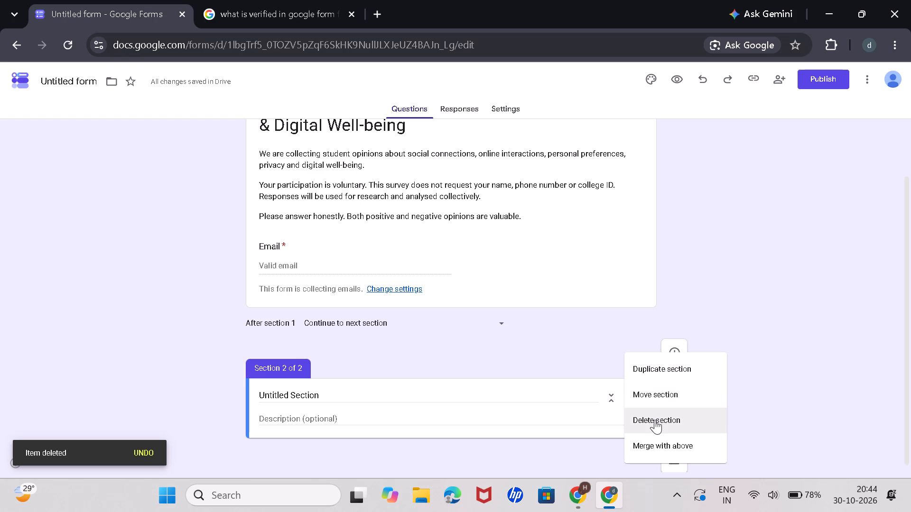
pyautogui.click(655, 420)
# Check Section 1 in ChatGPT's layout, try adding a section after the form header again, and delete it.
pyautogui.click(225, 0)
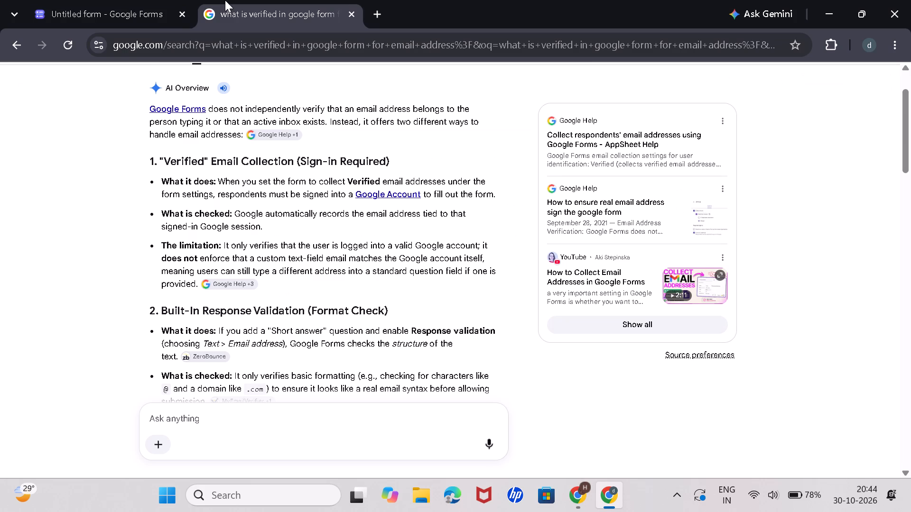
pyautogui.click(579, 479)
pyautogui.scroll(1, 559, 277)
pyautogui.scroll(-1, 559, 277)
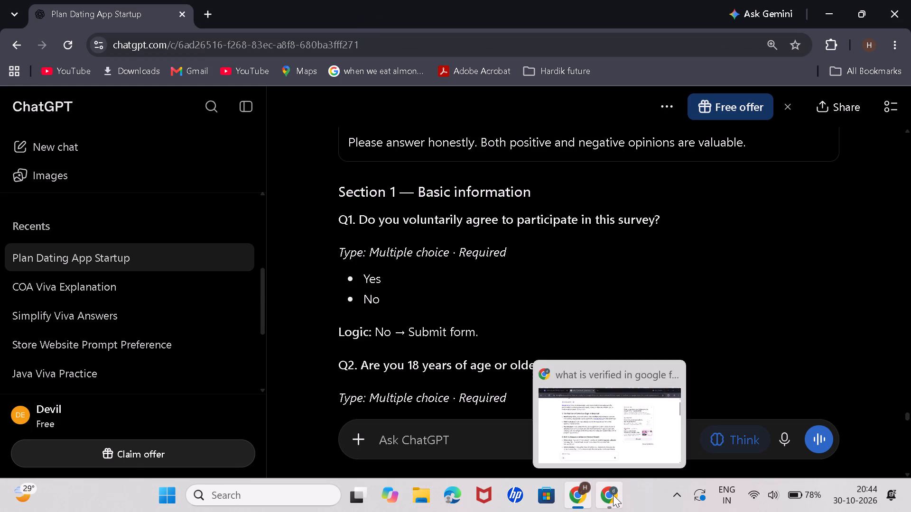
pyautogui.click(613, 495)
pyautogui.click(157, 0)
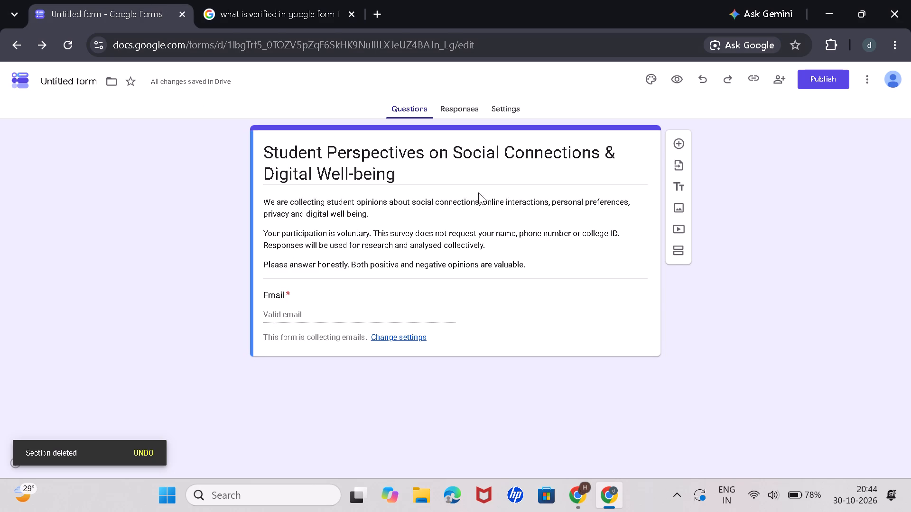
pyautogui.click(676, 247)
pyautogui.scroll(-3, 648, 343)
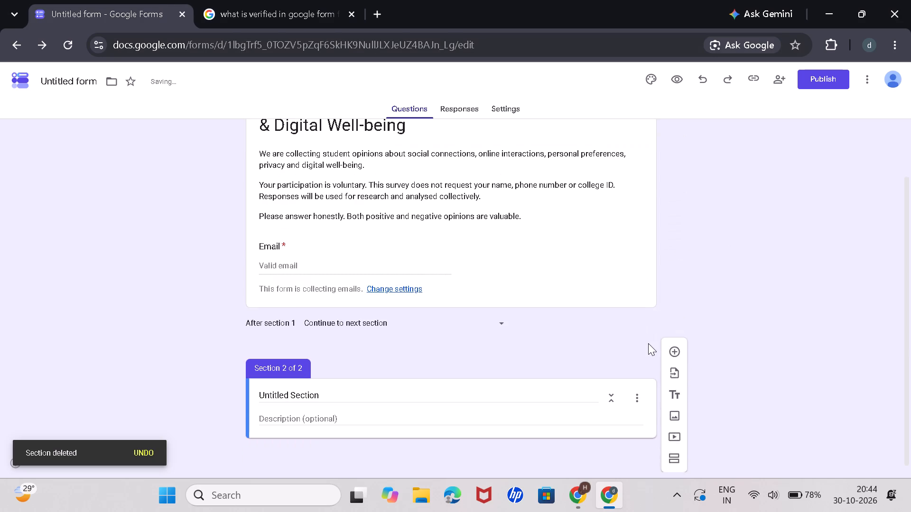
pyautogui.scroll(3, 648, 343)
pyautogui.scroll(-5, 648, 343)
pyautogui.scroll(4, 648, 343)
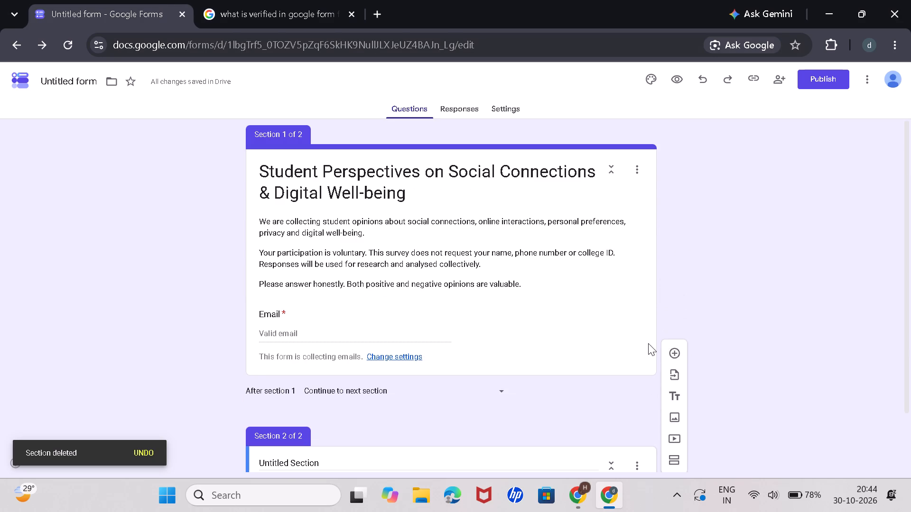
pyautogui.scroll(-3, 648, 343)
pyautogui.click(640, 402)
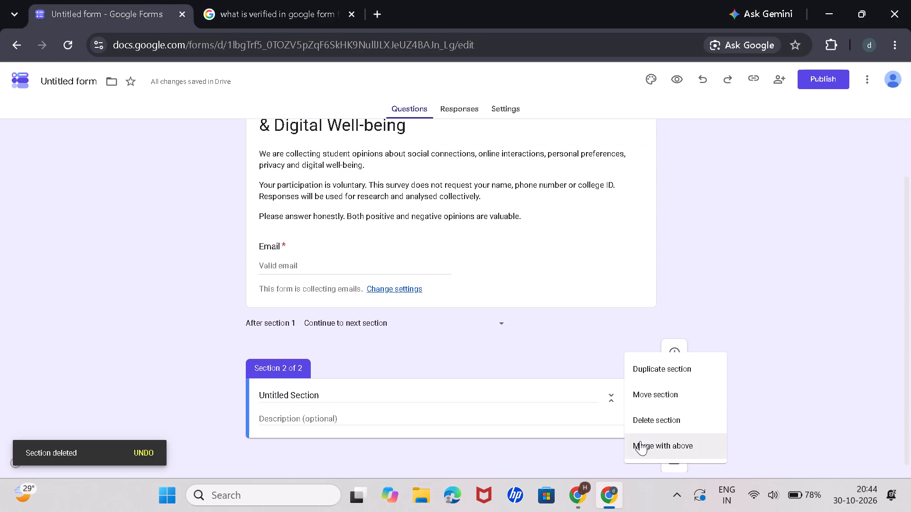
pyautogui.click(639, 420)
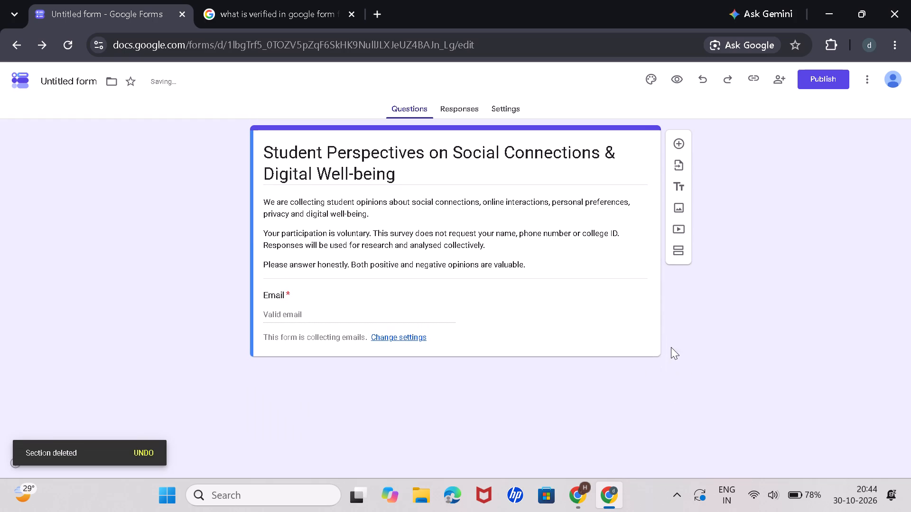
# Add a new section after the form header and email field.
pyautogui.click(674, 252)
pyautogui.scroll(-6, 689, 338)
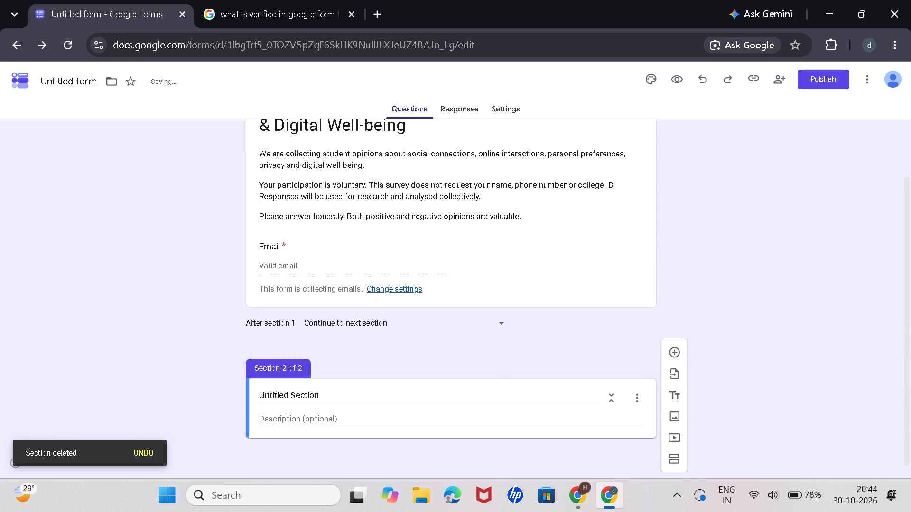
pyautogui.click(432, 388)
pyautogui.click(432, 397)
pyautogui.click(201, 0)
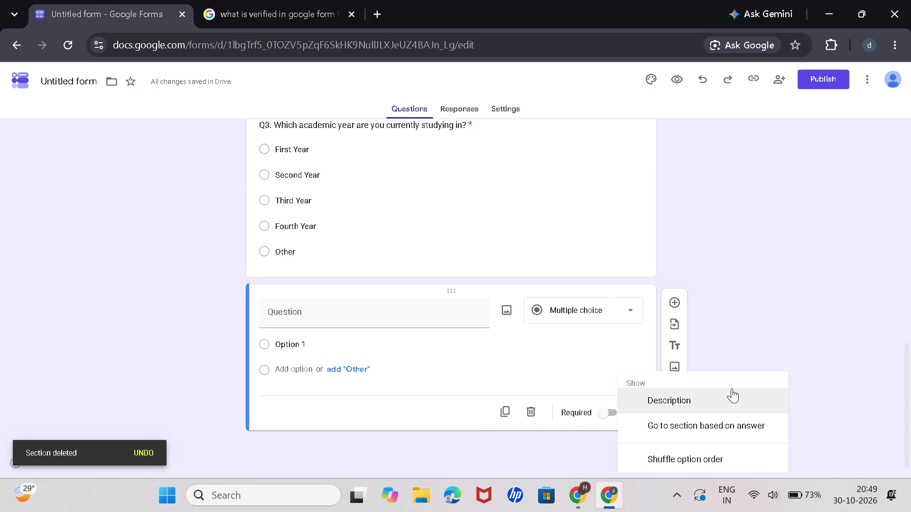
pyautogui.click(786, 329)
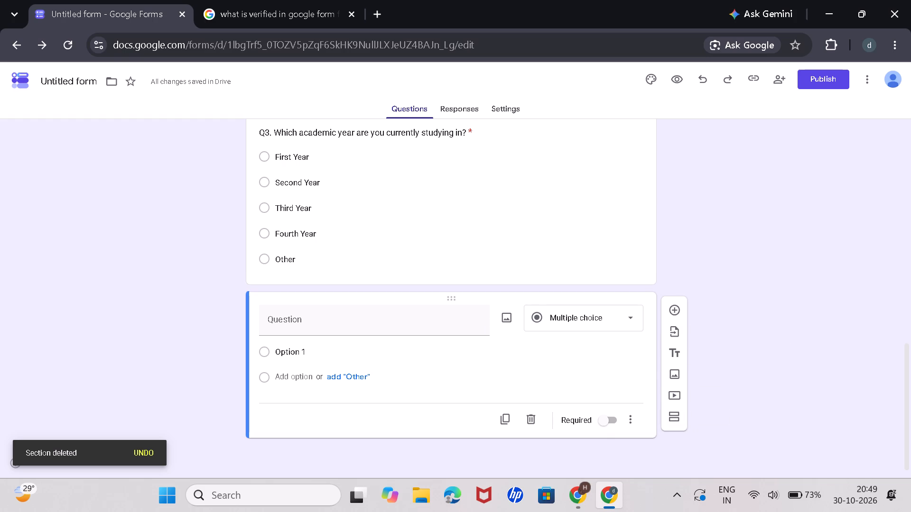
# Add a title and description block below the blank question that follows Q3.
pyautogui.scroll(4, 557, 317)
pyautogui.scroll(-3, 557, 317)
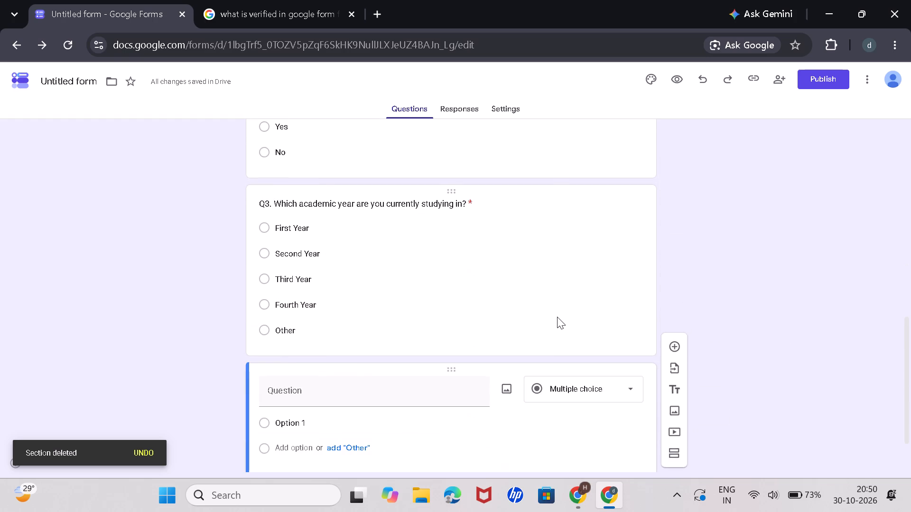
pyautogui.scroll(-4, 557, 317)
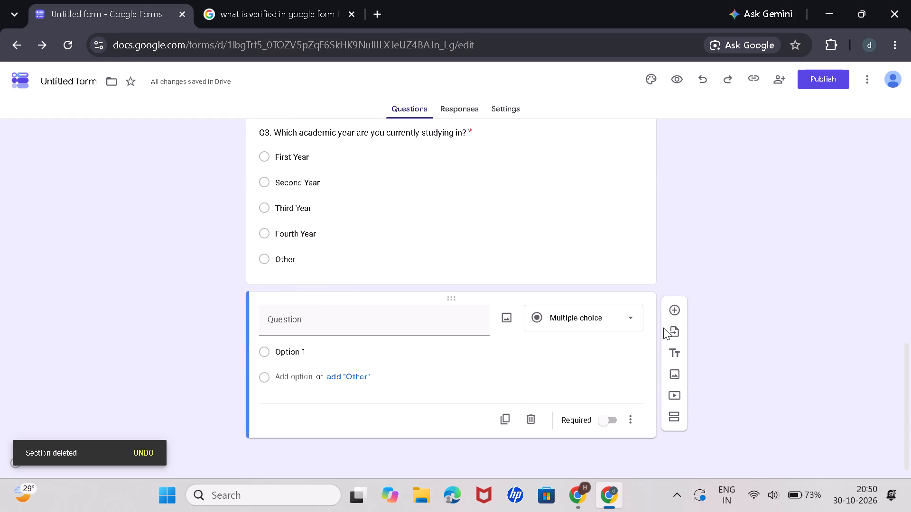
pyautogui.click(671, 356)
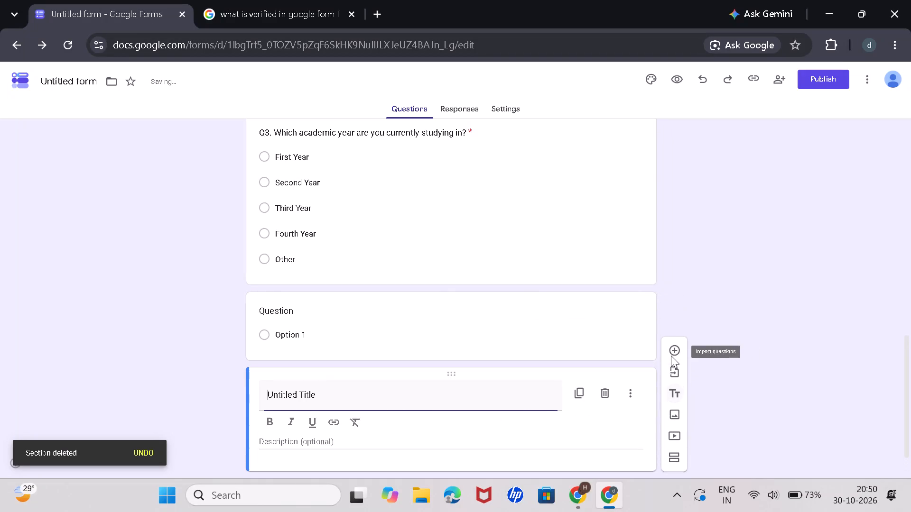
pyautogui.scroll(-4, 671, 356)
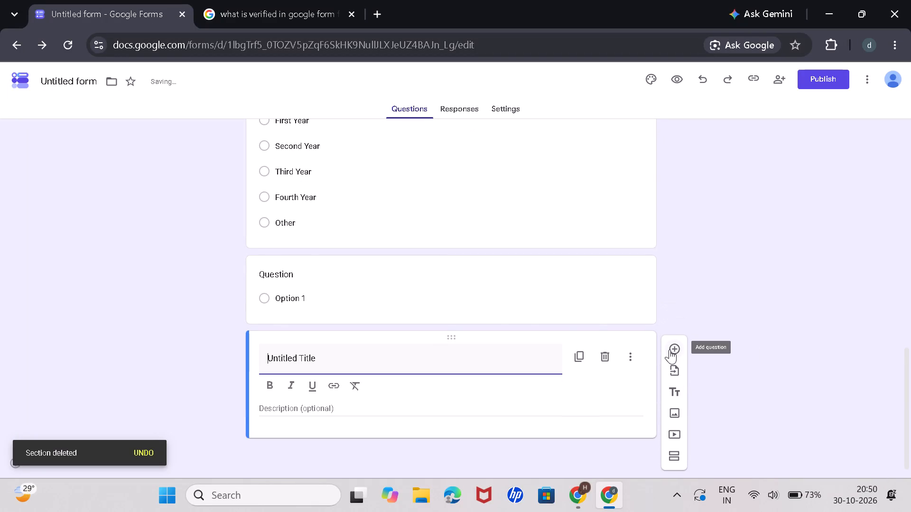
# Delete the blank multiple-choice question placed after Q3.
pyautogui.rightClick(445, 285)
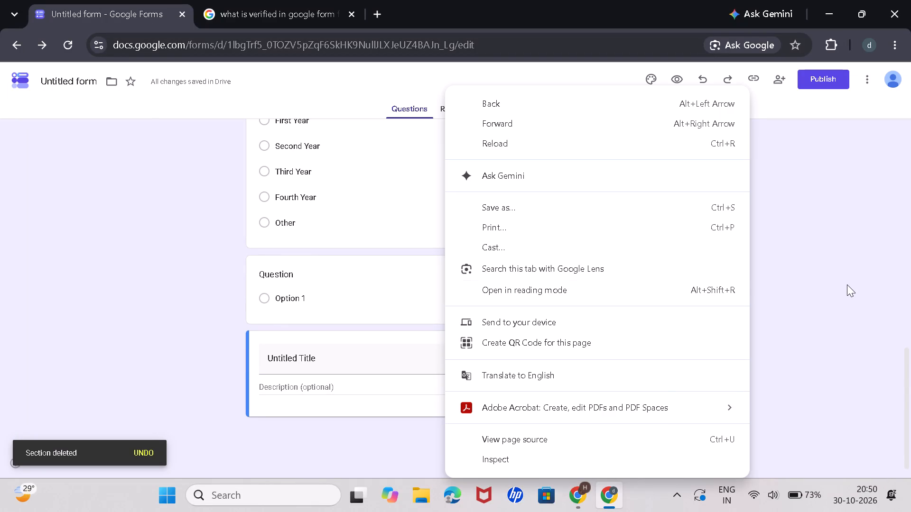
pyautogui.click(847, 284)
pyautogui.click(554, 313)
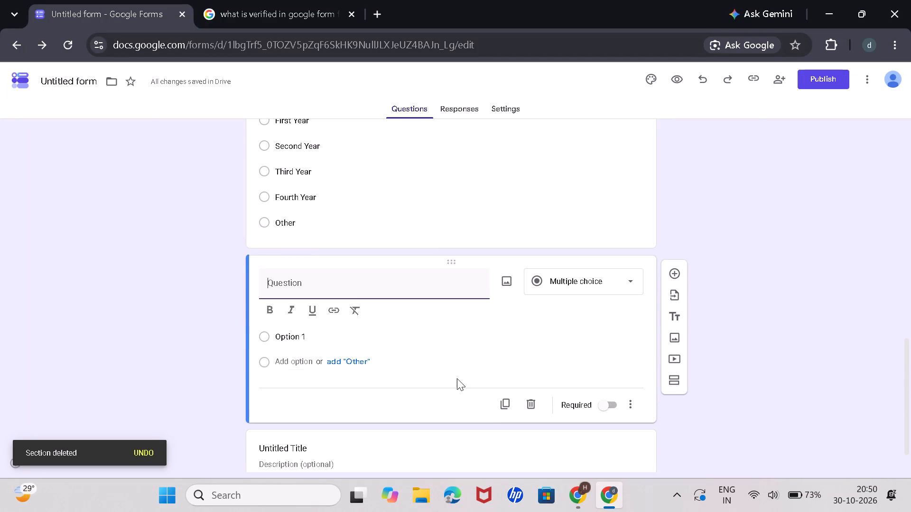
pyautogui.click(524, 407)
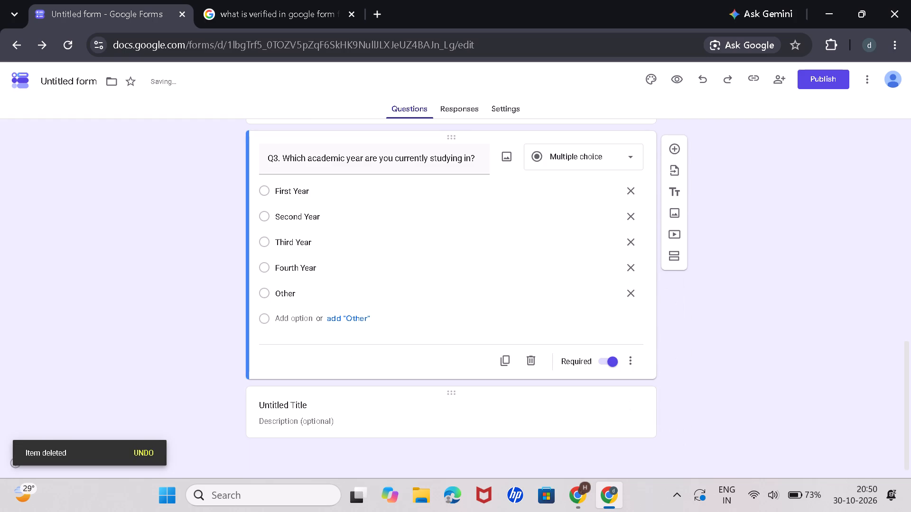
# Review the form's questions, collapse "Section 1 – Basic Information" and inspect the actions available for that section.
pyautogui.scroll(5, 524, 407)
pyautogui.scroll(-1, 524, 407)
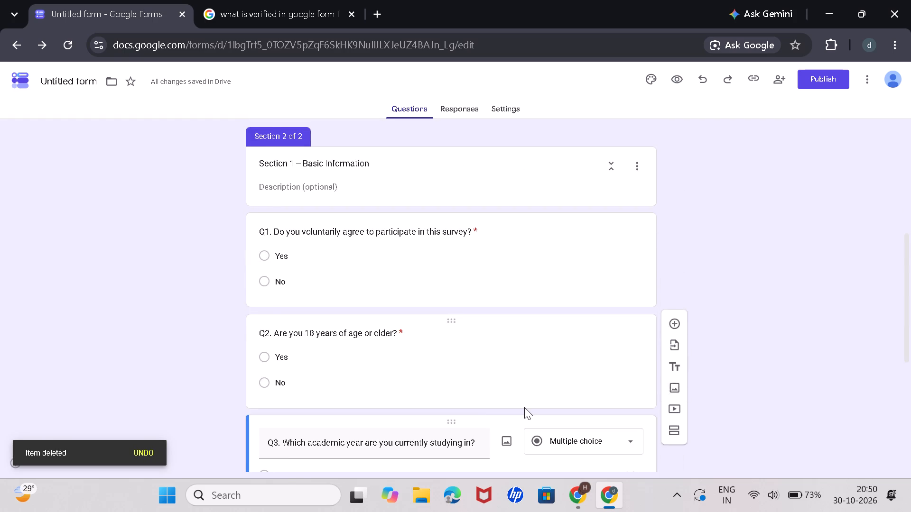
pyautogui.scroll(-1, 524, 407)
pyautogui.scroll(3, 524, 407)
pyautogui.scroll(-1, 524, 407)
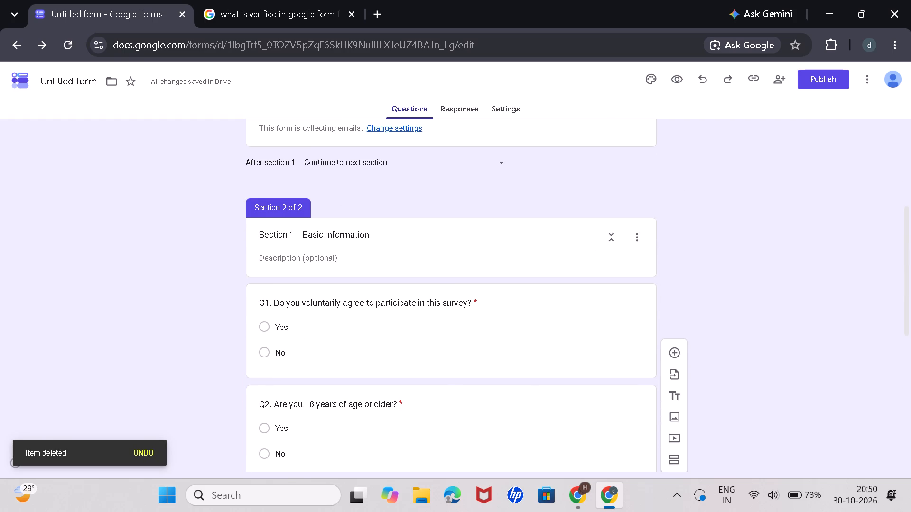
pyautogui.click(609, 238)
pyautogui.click(609, 238)
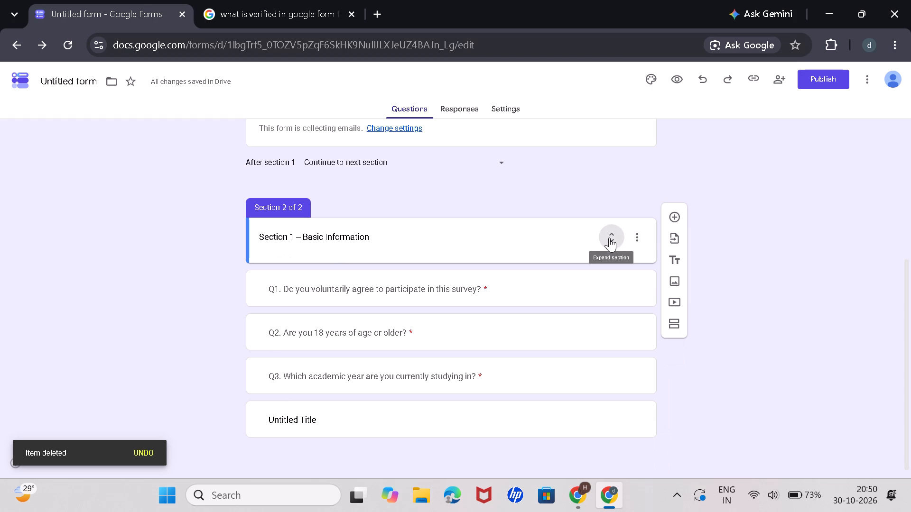
pyautogui.click(609, 238)
pyautogui.click(641, 235)
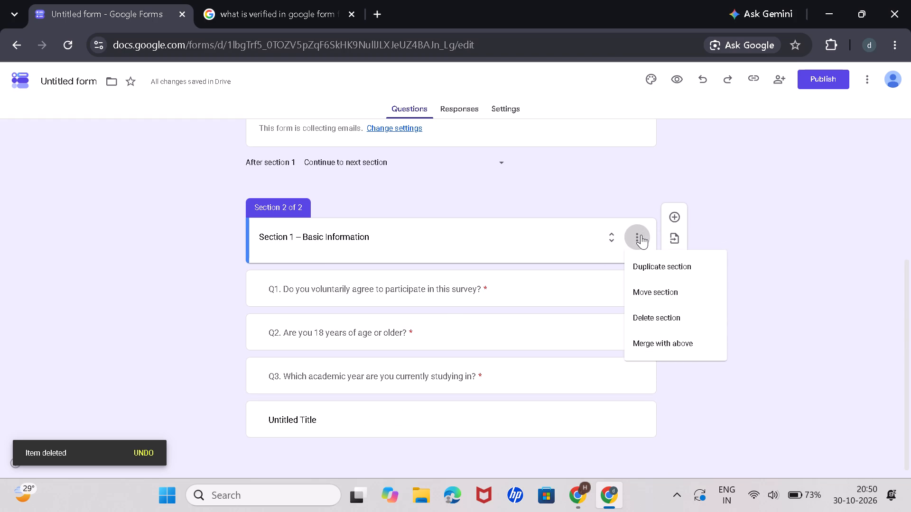
pyautogui.click(641, 235)
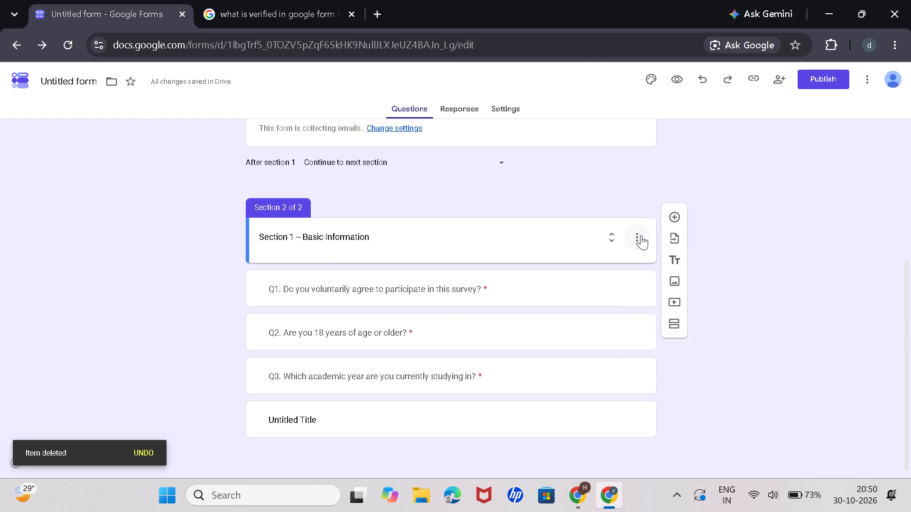
pyautogui.scroll(-3, 385, 333)
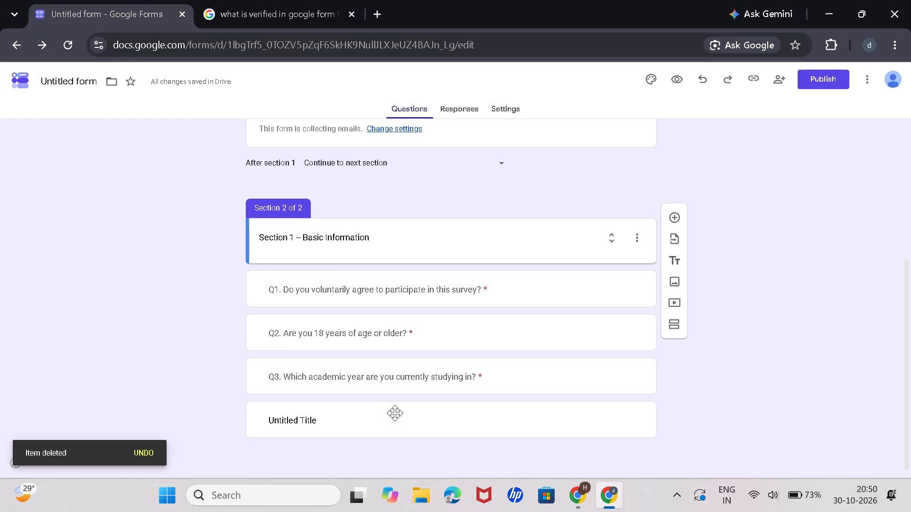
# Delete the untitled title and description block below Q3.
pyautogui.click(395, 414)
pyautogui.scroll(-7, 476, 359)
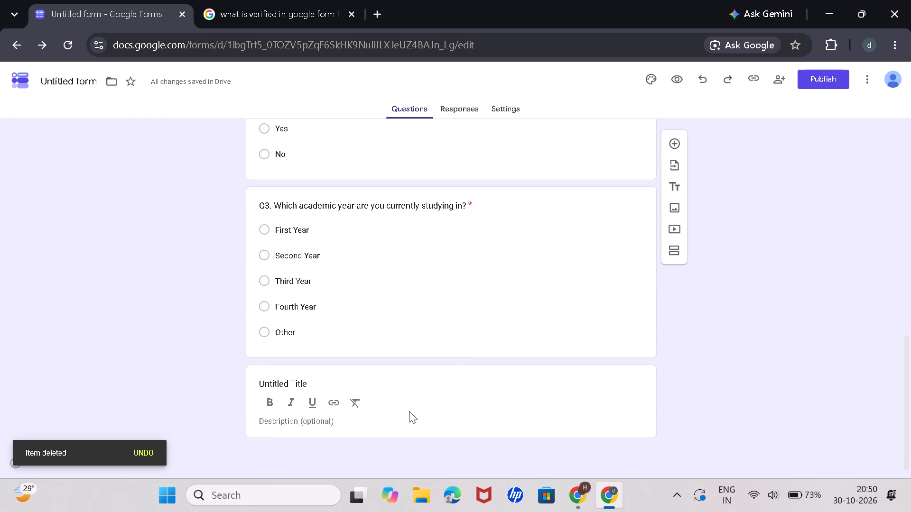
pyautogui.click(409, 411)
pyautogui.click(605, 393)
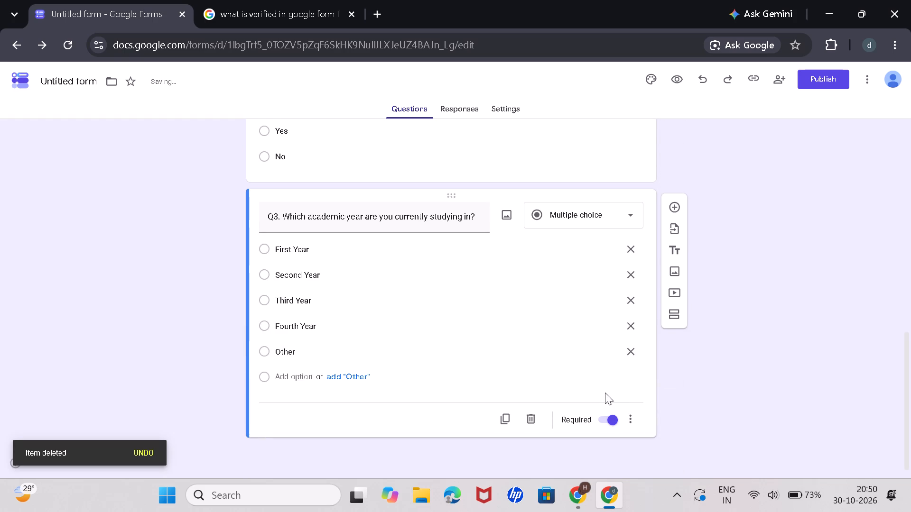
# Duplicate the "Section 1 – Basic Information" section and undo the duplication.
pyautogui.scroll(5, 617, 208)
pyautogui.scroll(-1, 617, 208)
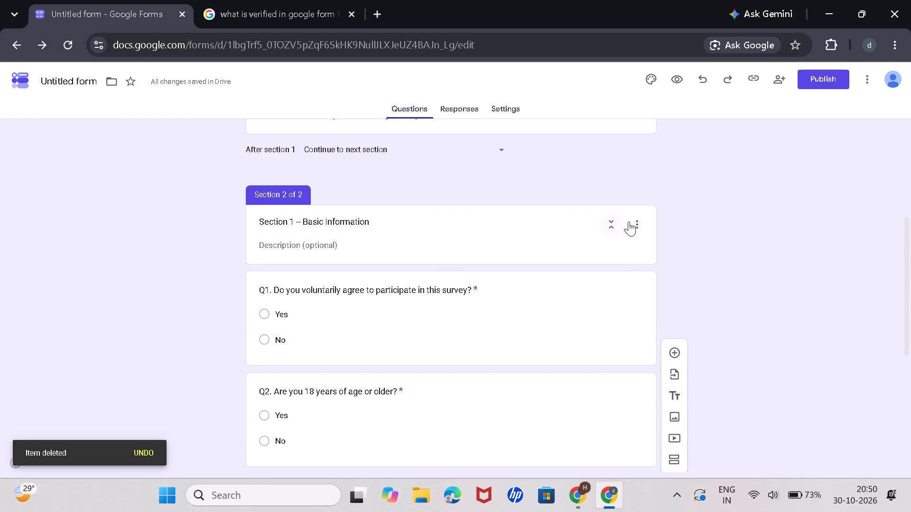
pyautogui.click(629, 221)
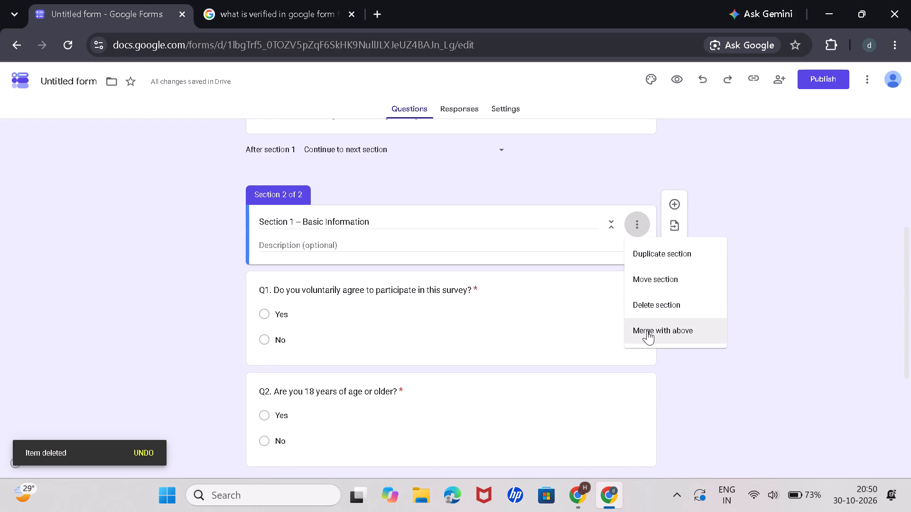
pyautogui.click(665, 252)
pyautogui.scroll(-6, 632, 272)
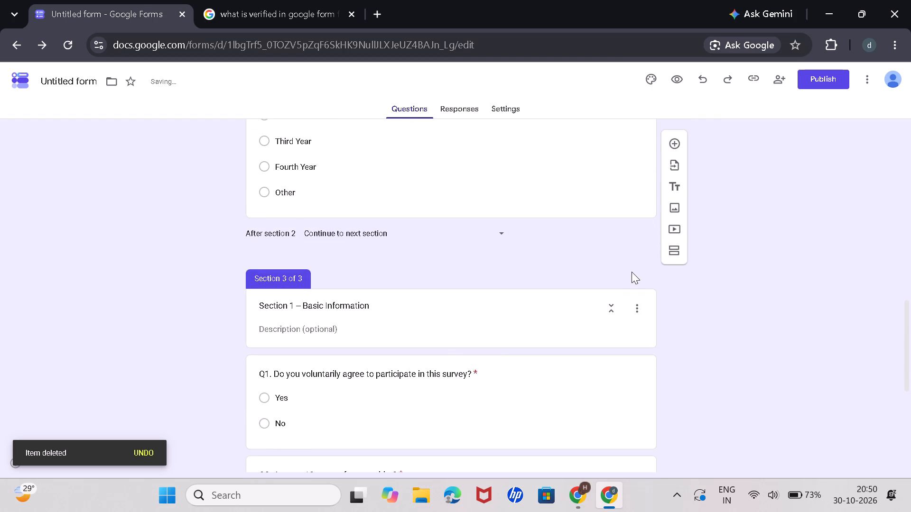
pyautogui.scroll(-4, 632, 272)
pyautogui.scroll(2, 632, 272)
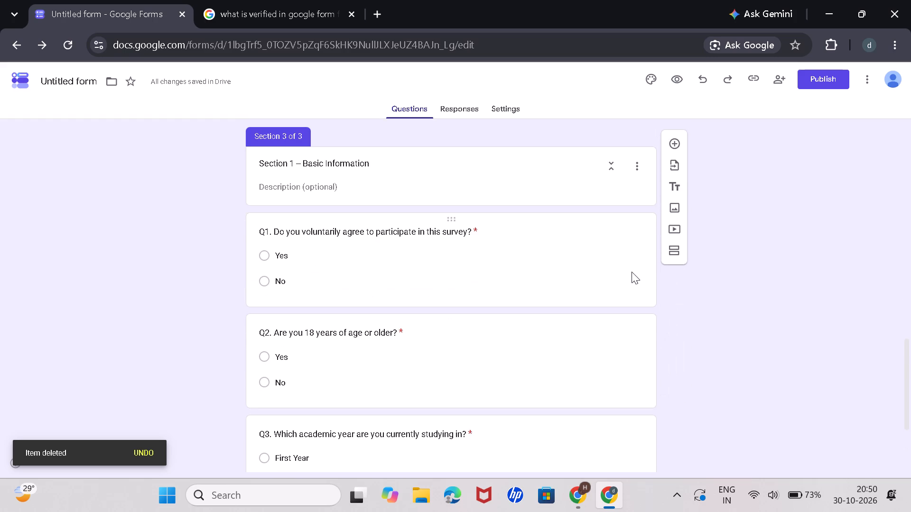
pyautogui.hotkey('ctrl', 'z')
# Look over the form from its header through Q3, viewing "Section 1 – Basic Information" both collapsed and expanded.
pyautogui.scroll(5, 631, 272)
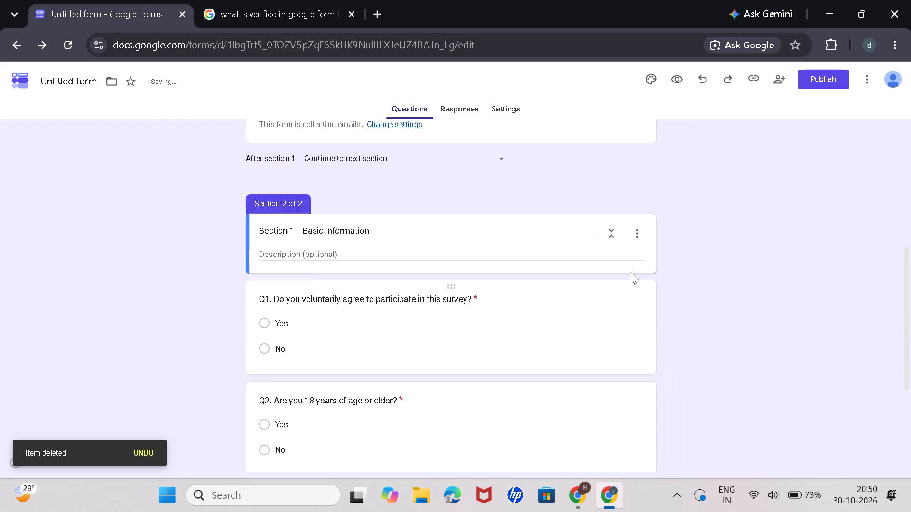
pyautogui.scroll(-1, 631, 272)
pyautogui.scroll(7, 631, 272)
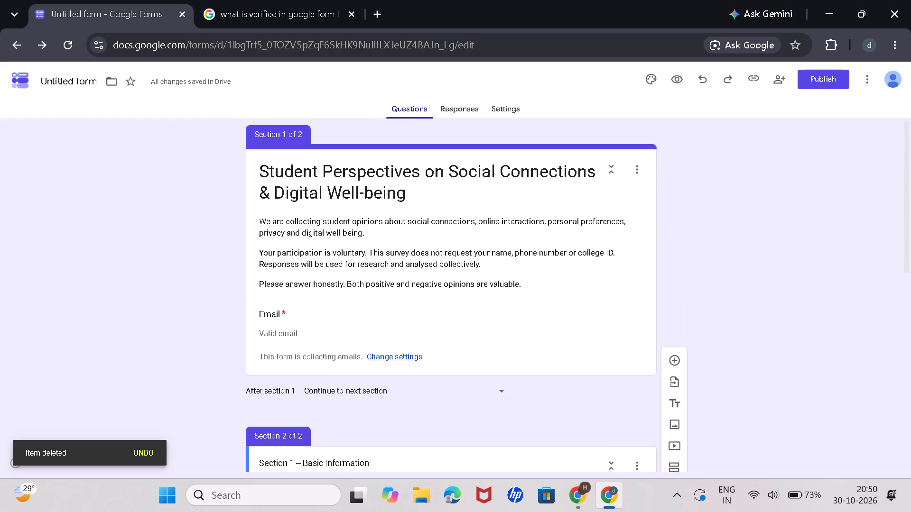
pyautogui.scroll(-3, 631, 272)
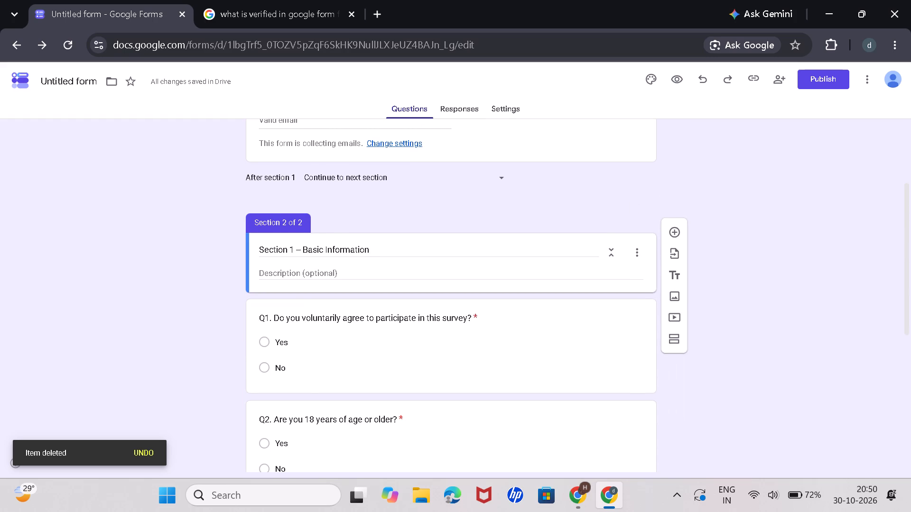
pyautogui.click(607, 250)
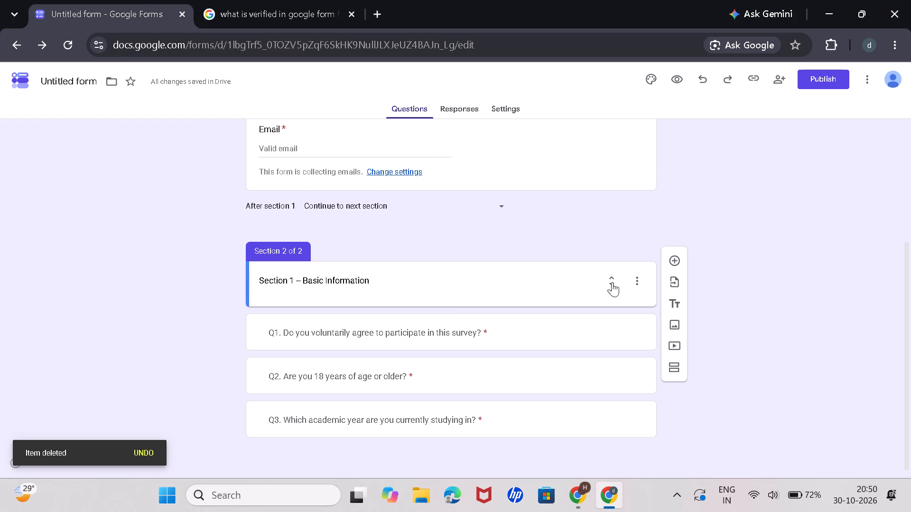
pyautogui.scroll(-5, 627, 315)
pyautogui.click(516, 335)
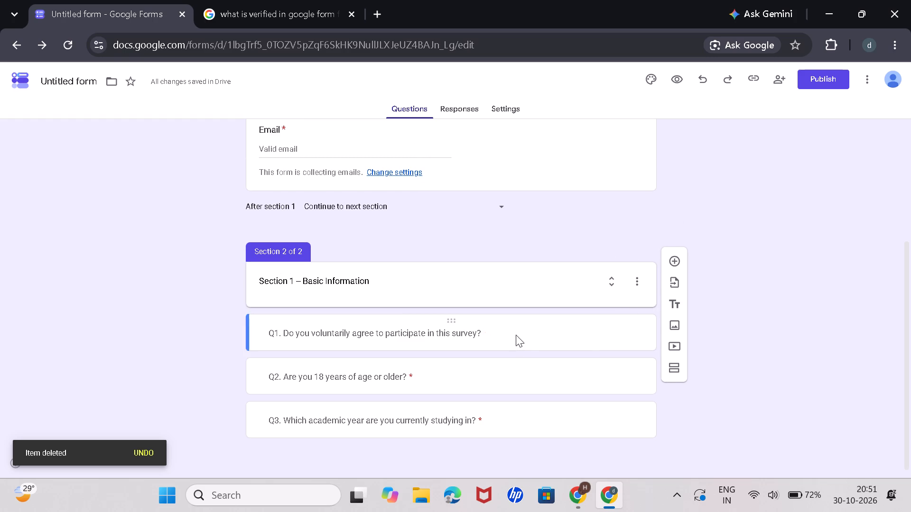
pyautogui.scroll(-2, 516, 335)
pyautogui.scroll(1, 516, 335)
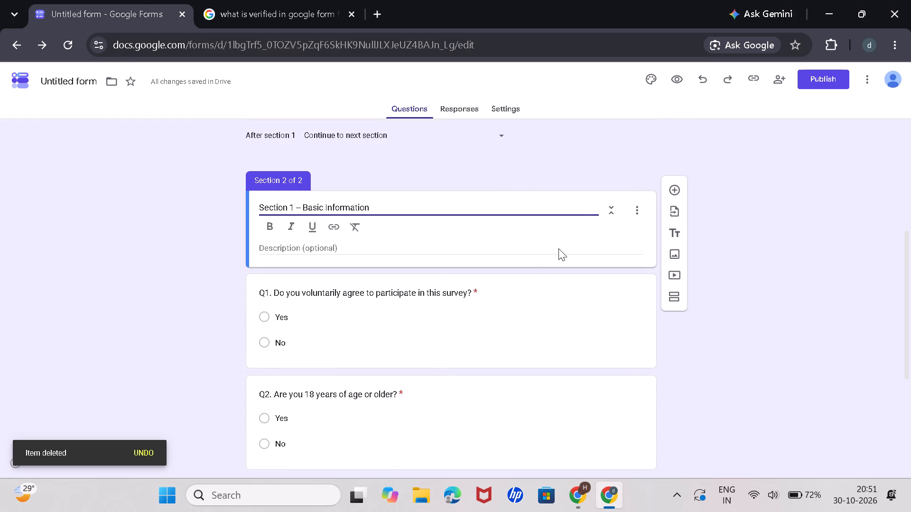
pyautogui.click(614, 207)
pyautogui.click(614, 278)
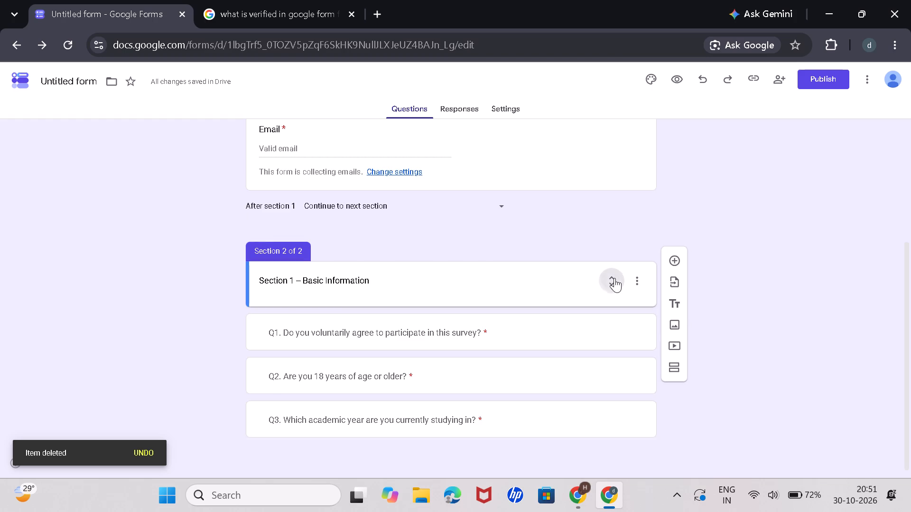
pyautogui.scroll(-5, 614, 278)
pyautogui.click(777, 330)
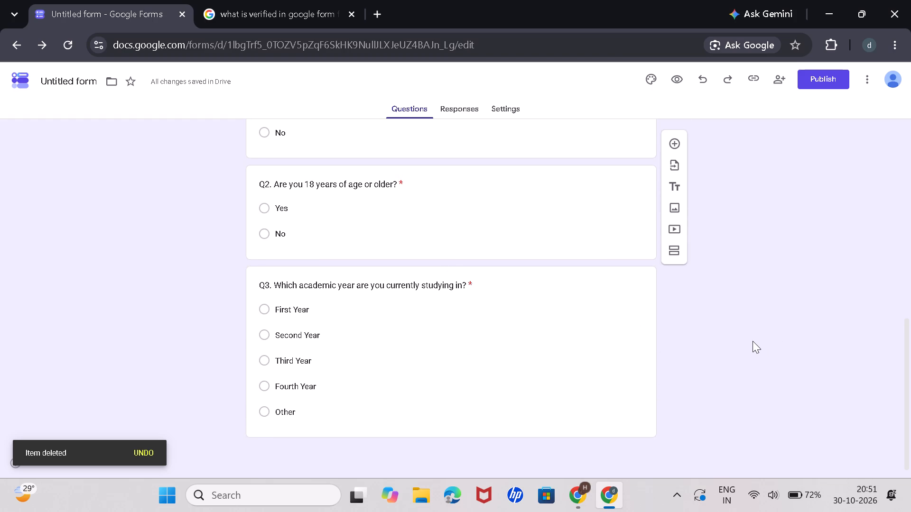
pyautogui.scroll(1, 753, 341)
pyautogui.scroll(-3, 751, 341)
pyautogui.scroll(5, 742, 323)
pyautogui.scroll(-2, 741, 322)
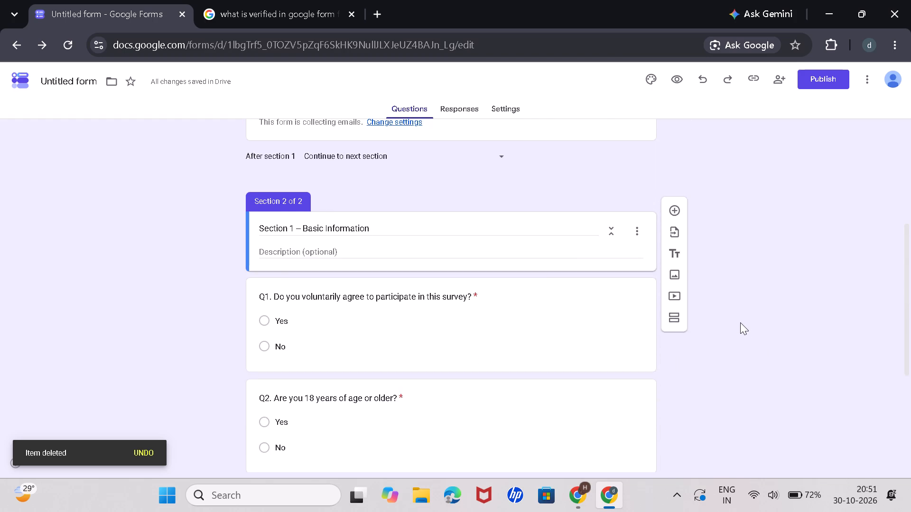
# Add a title and description block directly below Q3.
pyautogui.scroll(-1, 740, 322)
pyautogui.click(715, 361)
pyautogui.click(574, 436)
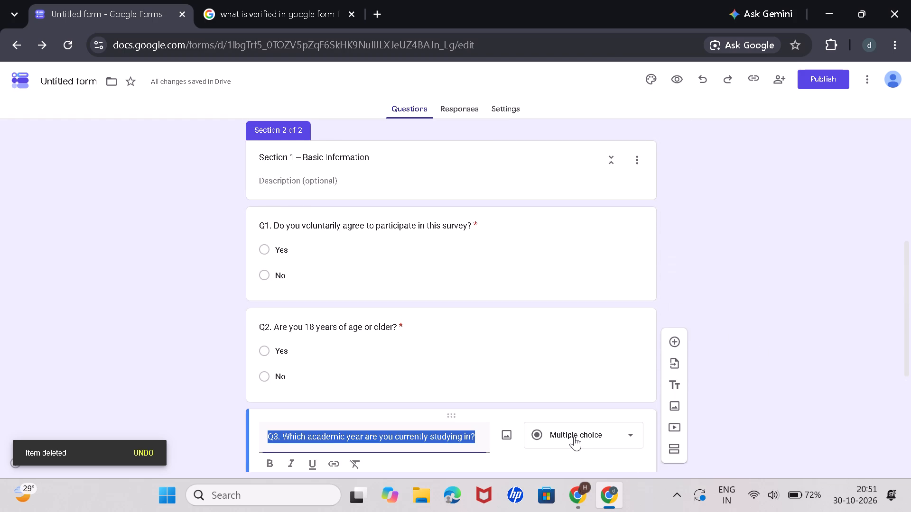
pyautogui.scroll(-7, 753, 337)
pyautogui.click(669, 228)
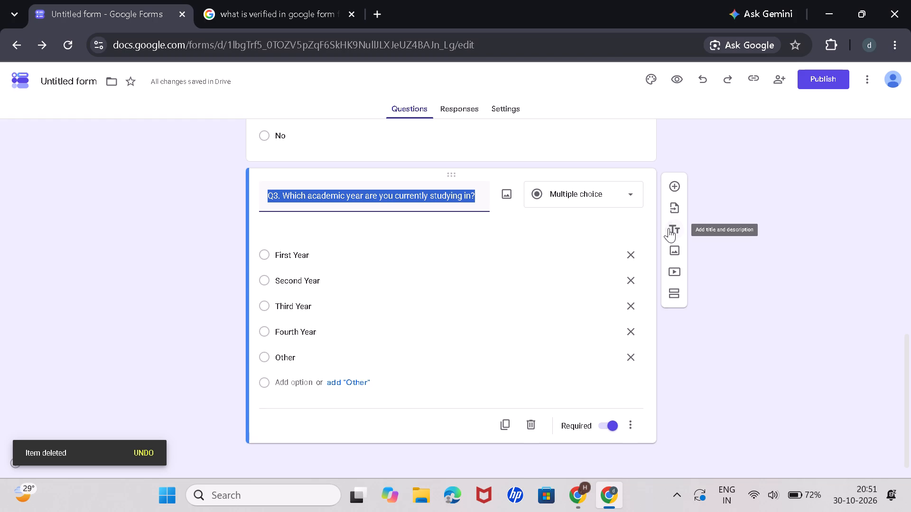
pyautogui.scroll(-4, 623, 330)
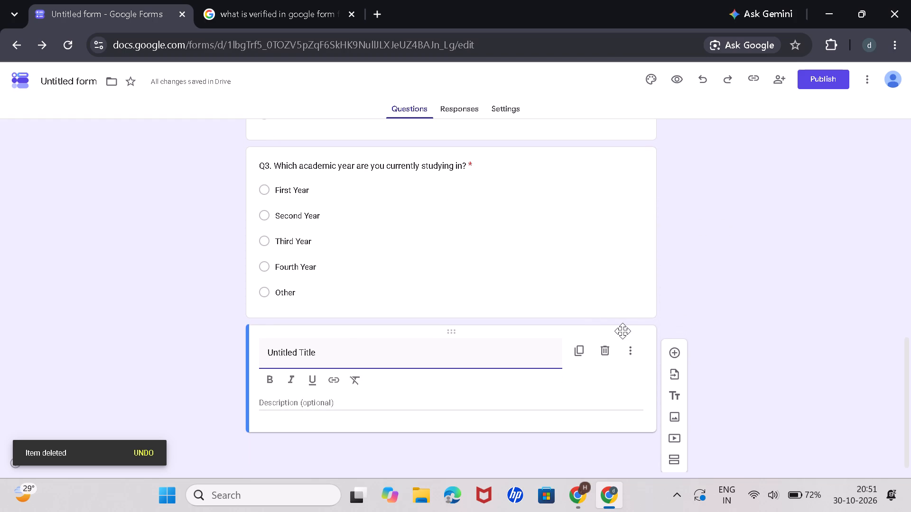
pyautogui.hotkey('ctrl', 'shift', 'End')
pyautogui.press('BackSpace')
pyautogui.hotkey('shift', 's')
pyautogui.write('ection 2 --')
pyautogui.press('space')
pyautogui.scroll(4, 648, 287)
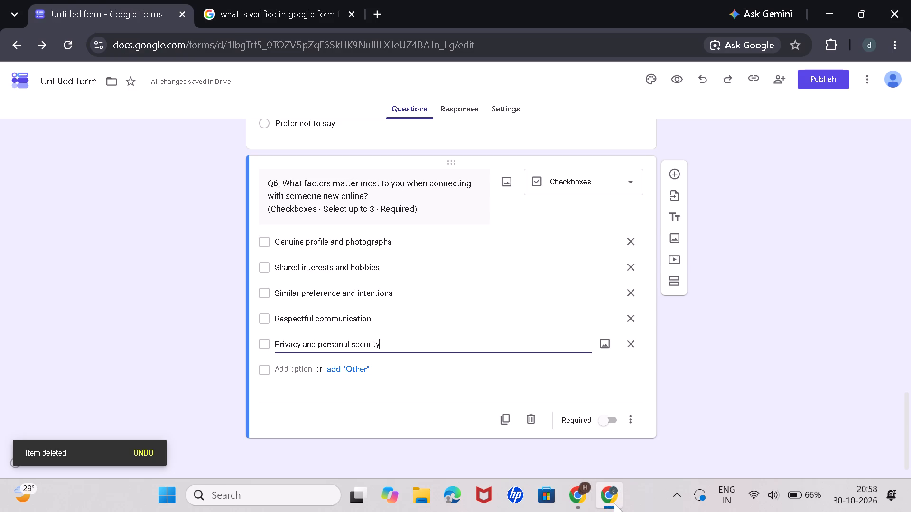
pyautogui.press('Tab')
pyautogui.press('Tab')
pyautogui.press('Tab')
pyautogui.write('Mutual')
pyautogui.press('space')
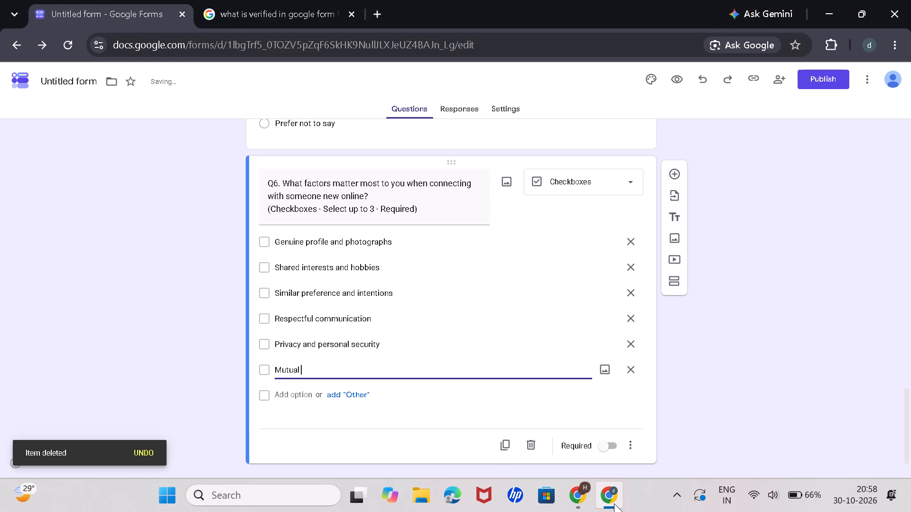
pyautogui.write('attraction')
# Add "Trust and authenticity" as Q6's seventh option, checking the wording in ChatGPT's layout.
pyautogui.press('Tab')
pyautogui.press('Tab')
pyautogui.press('Tab')
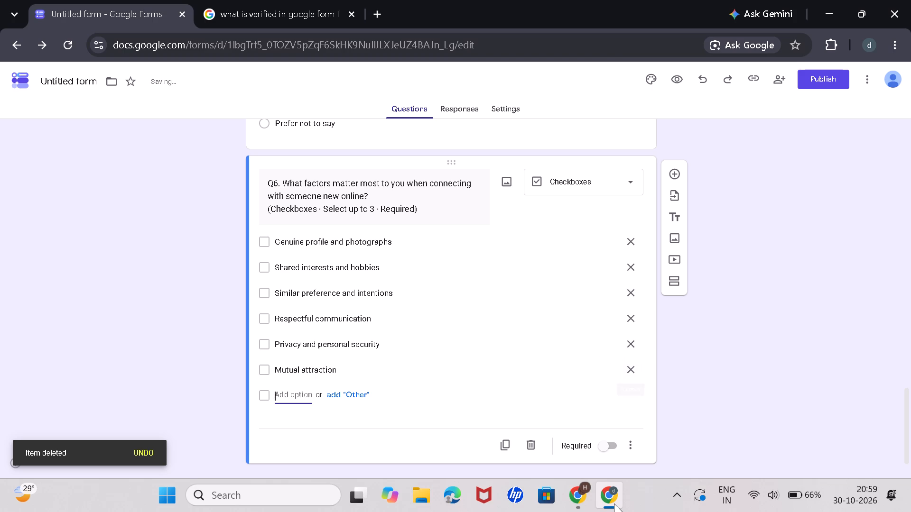
pyautogui.click(578, 500)
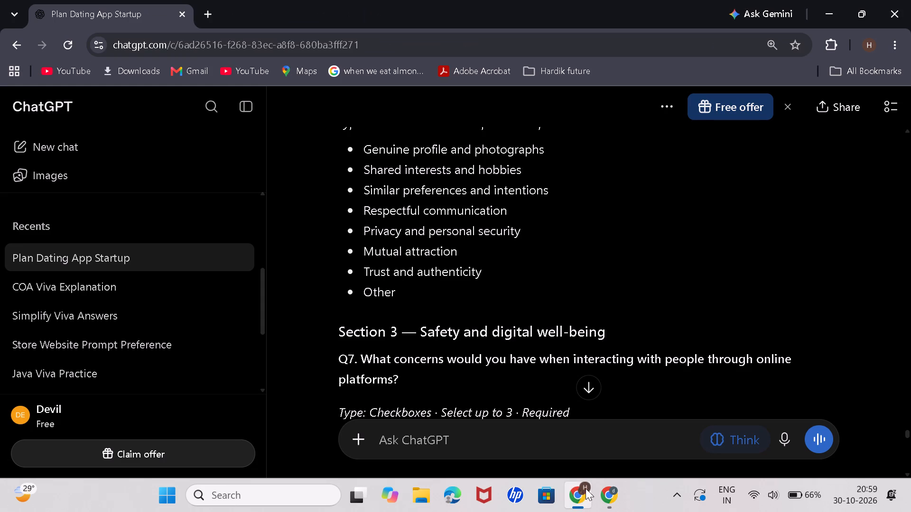
pyautogui.click(604, 505)
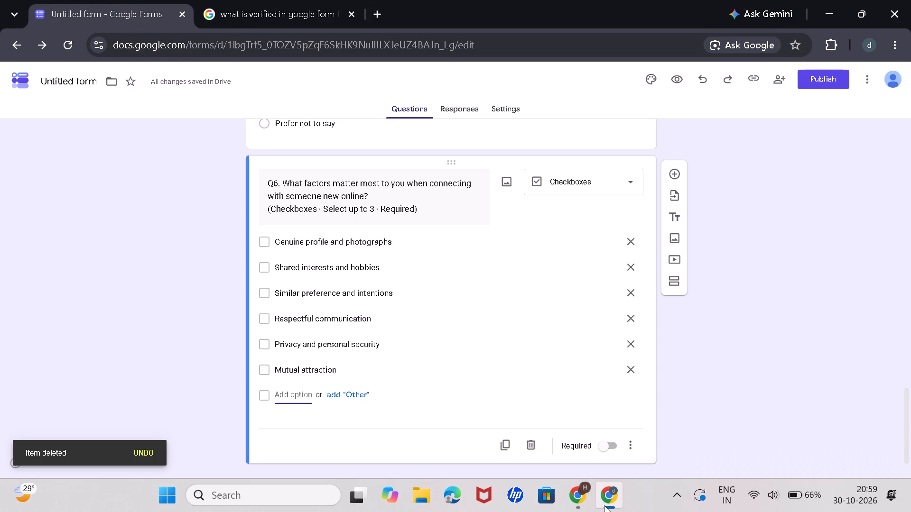
pyautogui.write('Trust and authenticity')
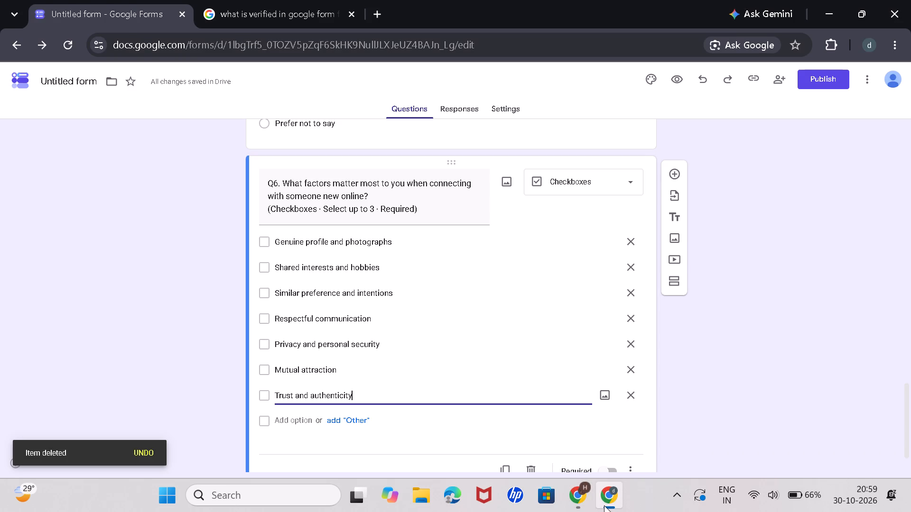
# Add the built-in "Other" choice to the end of Q6's options and make the question required.
pyautogui.press('Tab')
pyautogui.press('Tab')
pyautogui.press('Tab')
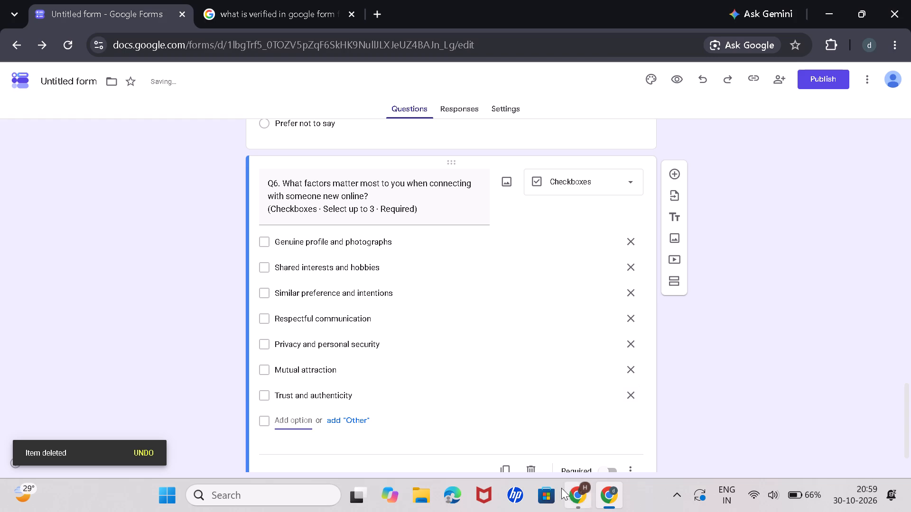
pyautogui.click(361, 420)
pyautogui.scroll(-3, 751, 344)
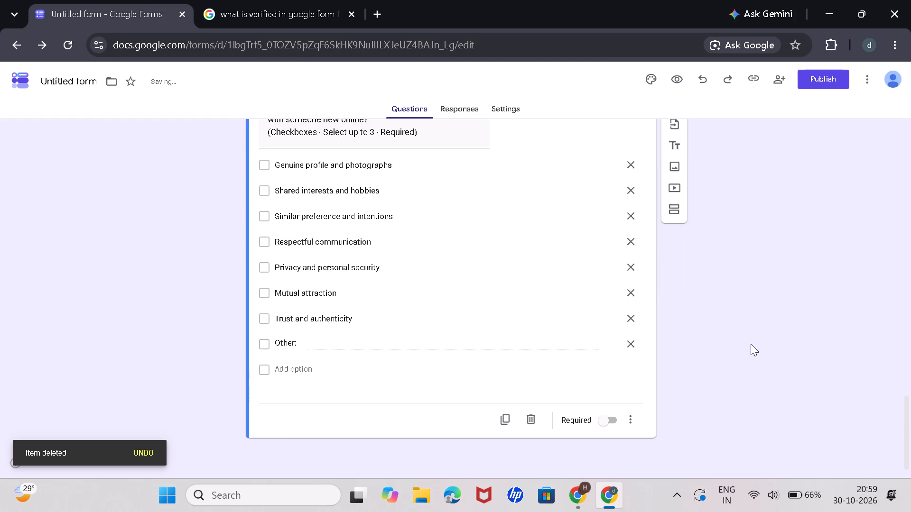
pyautogui.click(613, 416)
# Review questions Q4 to Q6 in the form, checking their titles, options and required settings.
pyautogui.scroll(4, 613, 416)
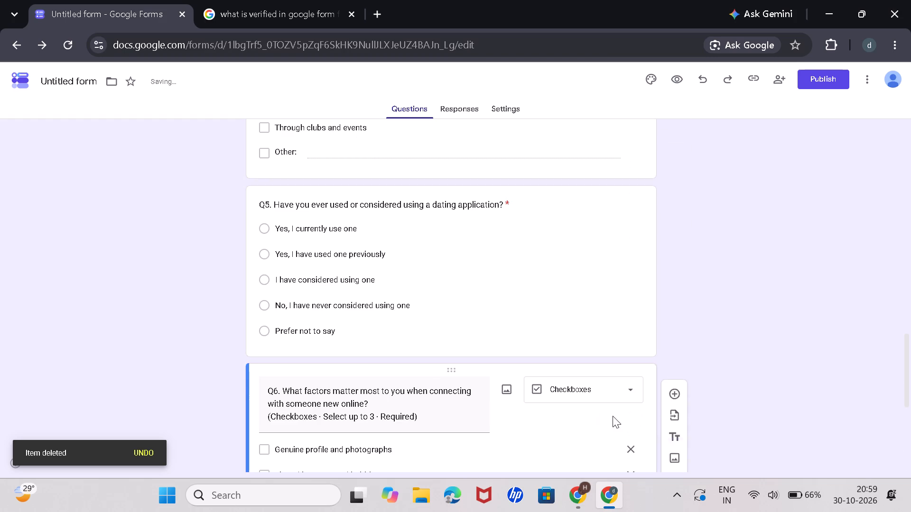
pyautogui.click(556, 302)
pyautogui.scroll(2, 746, 339)
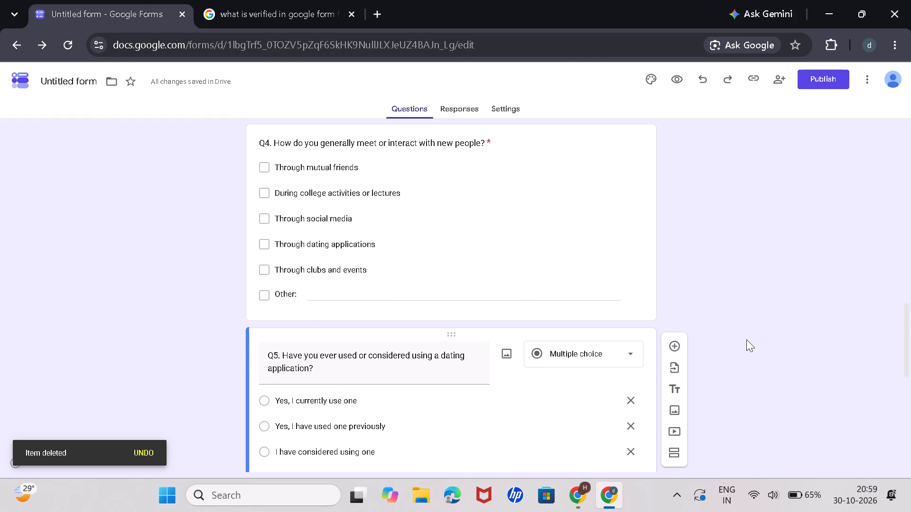
pyautogui.scroll(-7, 746, 339)
pyautogui.scroll(1, 747, 339)
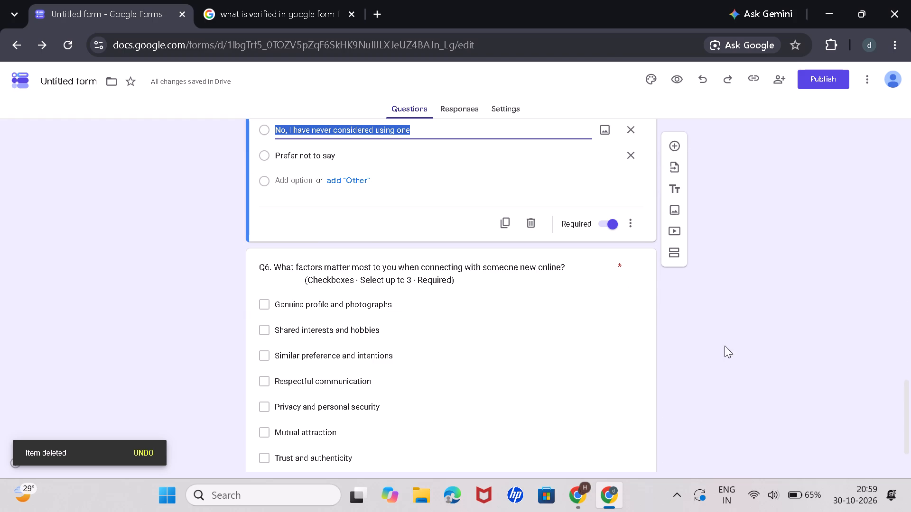
pyautogui.click(539, 325)
pyautogui.click(763, 324)
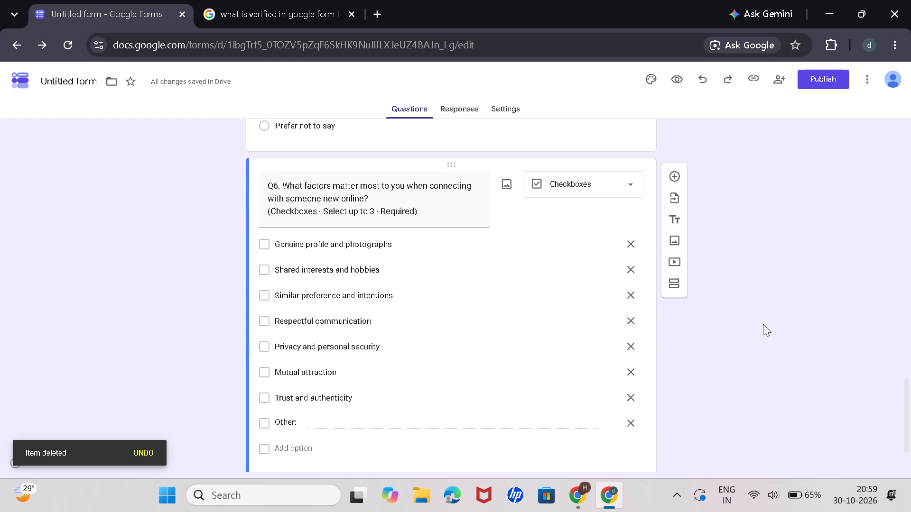
pyautogui.scroll(2, 738, 291)
pyautogui.click(614, 247)
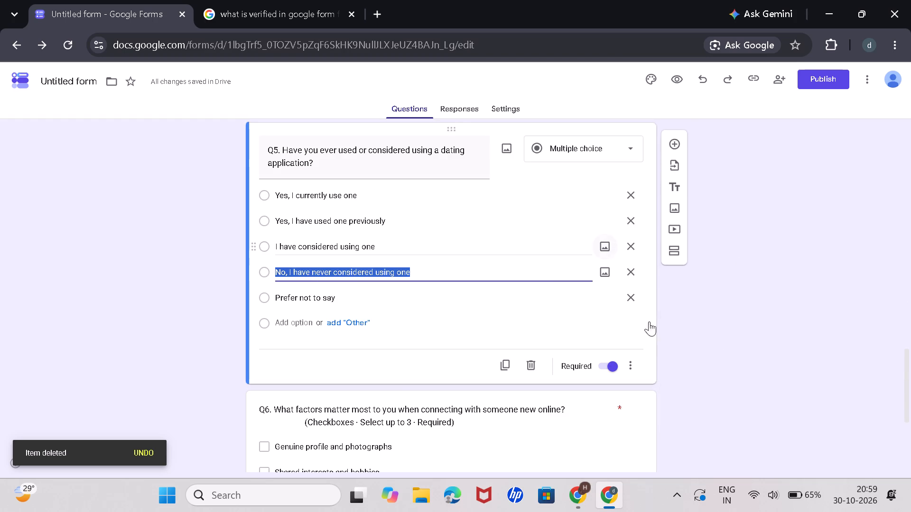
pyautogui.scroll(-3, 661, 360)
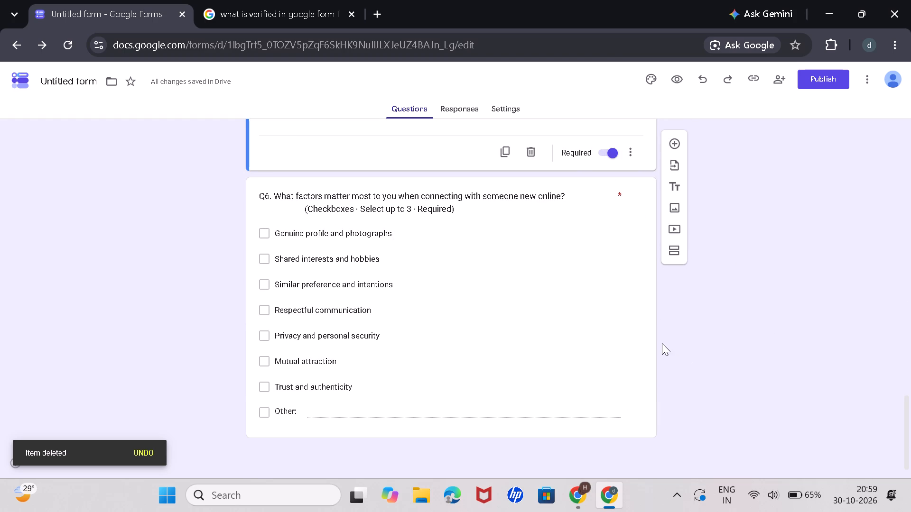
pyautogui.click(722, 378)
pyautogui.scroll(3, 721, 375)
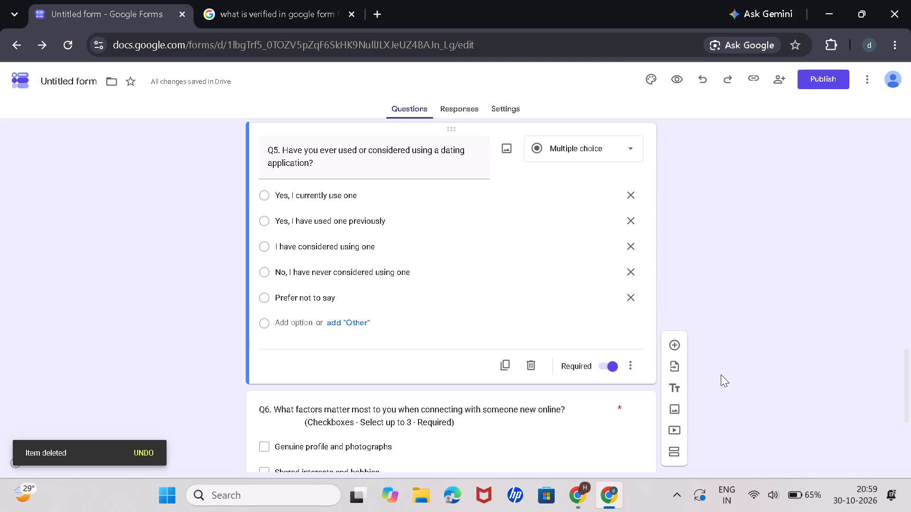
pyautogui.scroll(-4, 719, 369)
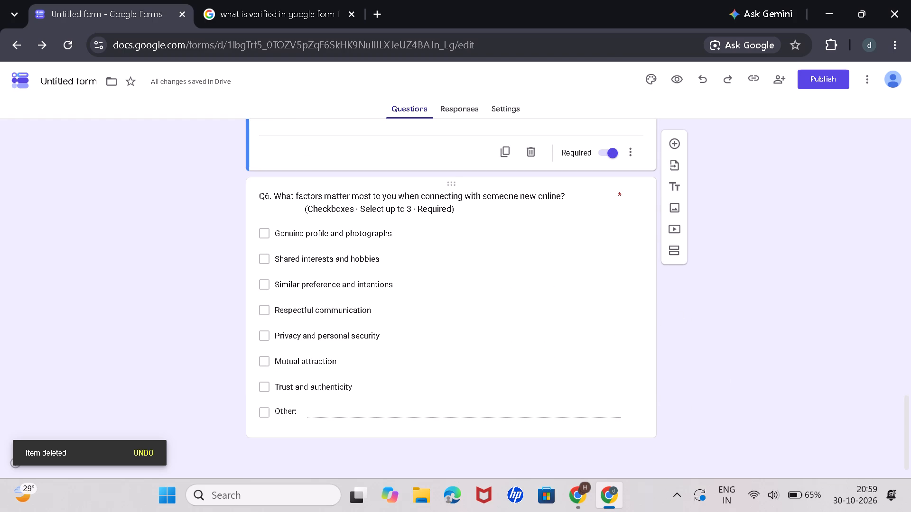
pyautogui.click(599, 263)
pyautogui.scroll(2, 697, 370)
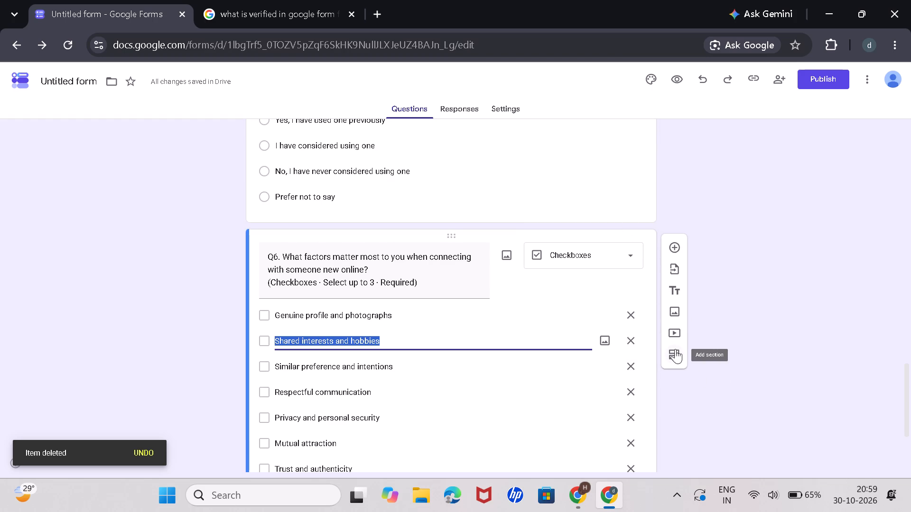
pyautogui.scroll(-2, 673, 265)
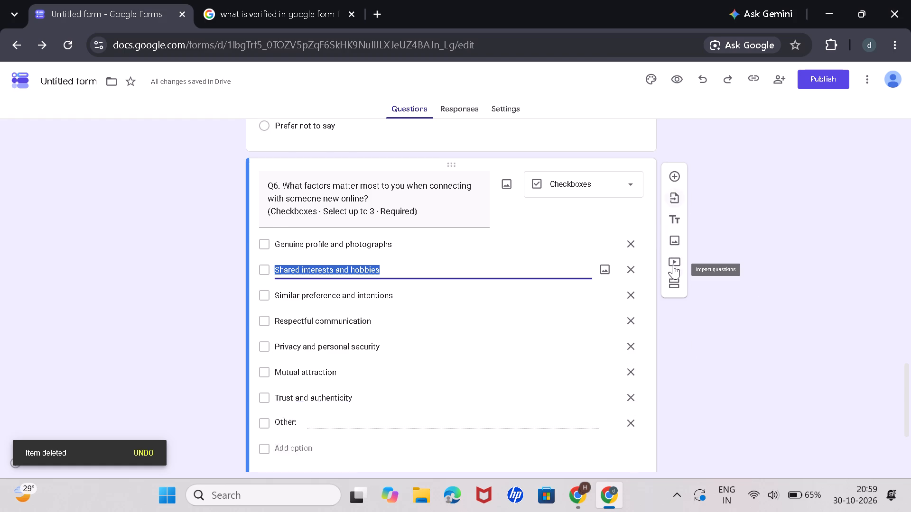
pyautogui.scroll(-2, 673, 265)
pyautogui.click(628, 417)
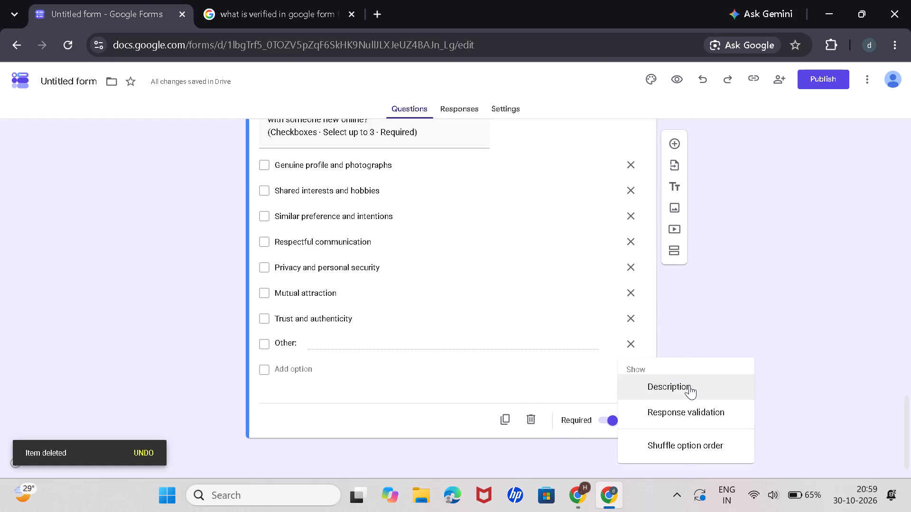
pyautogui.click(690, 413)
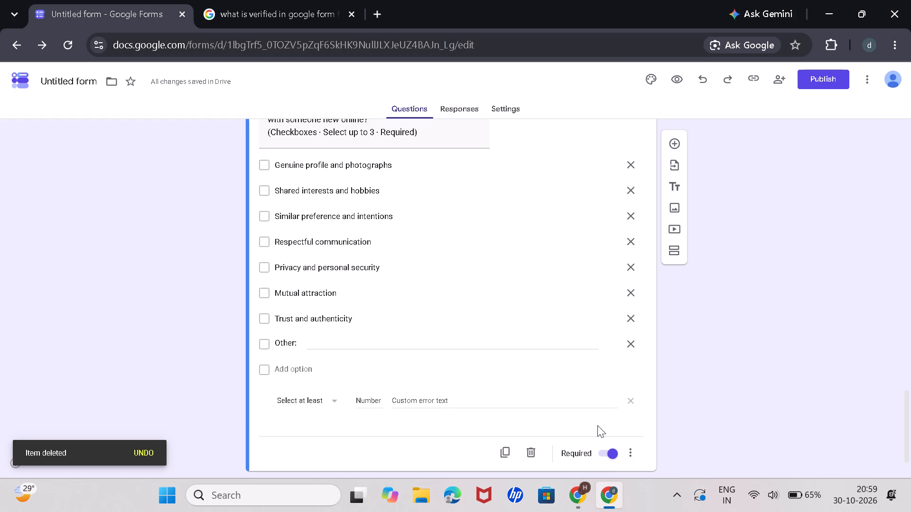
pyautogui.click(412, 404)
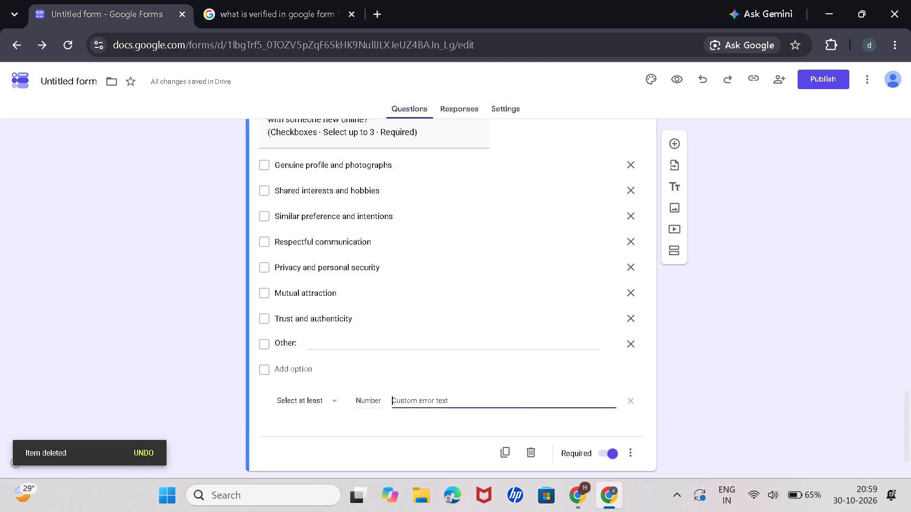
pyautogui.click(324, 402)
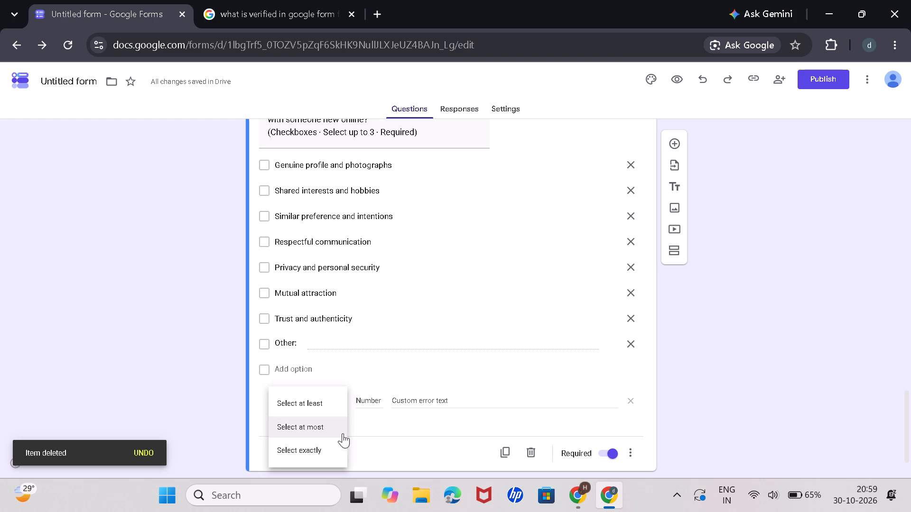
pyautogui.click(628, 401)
# Add a description field to question Q6.
pyautogui.click(636, 424)
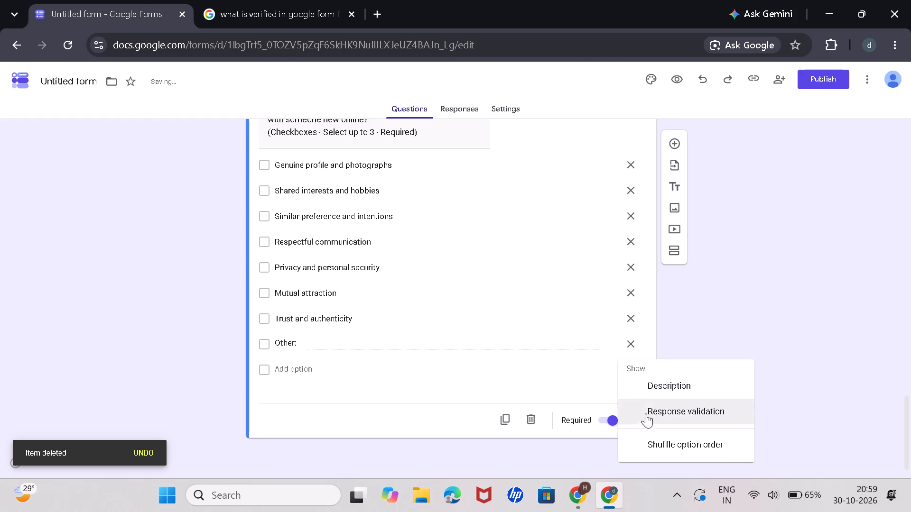
pyautogui.click(685, 388)
pyautogui.scroll(1, 685, 388)
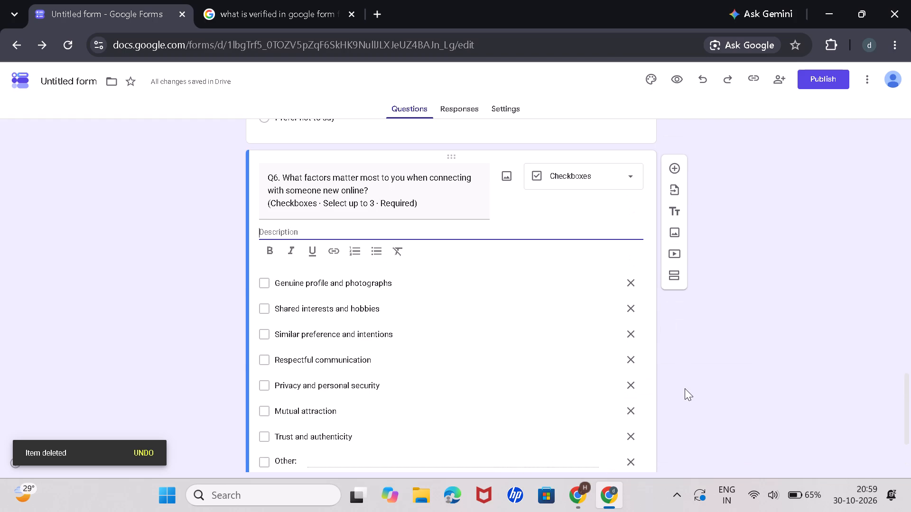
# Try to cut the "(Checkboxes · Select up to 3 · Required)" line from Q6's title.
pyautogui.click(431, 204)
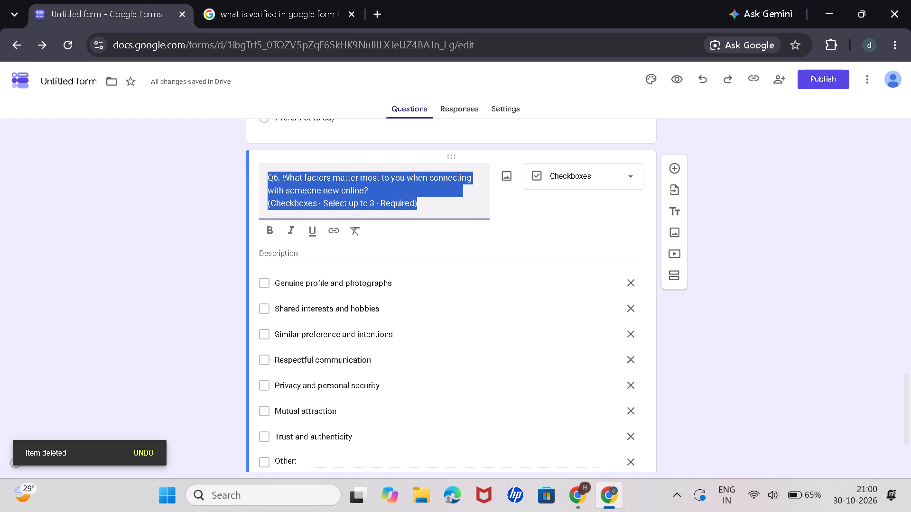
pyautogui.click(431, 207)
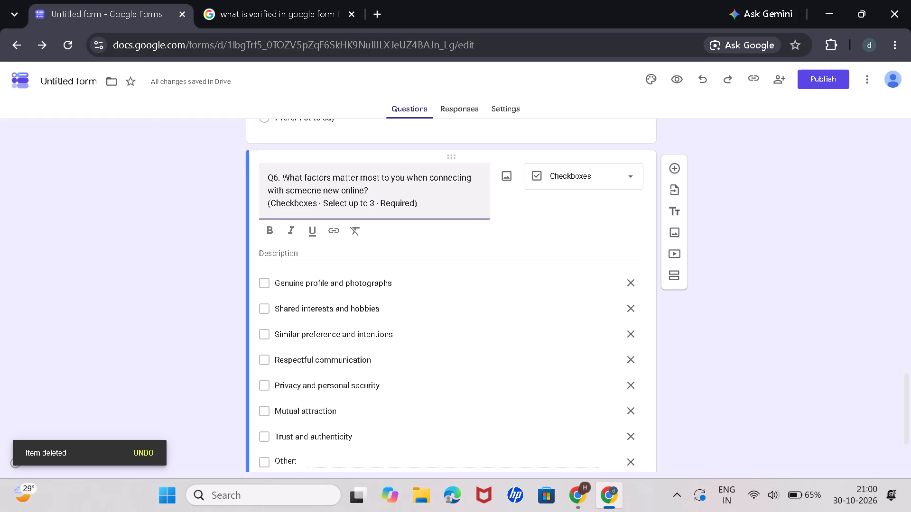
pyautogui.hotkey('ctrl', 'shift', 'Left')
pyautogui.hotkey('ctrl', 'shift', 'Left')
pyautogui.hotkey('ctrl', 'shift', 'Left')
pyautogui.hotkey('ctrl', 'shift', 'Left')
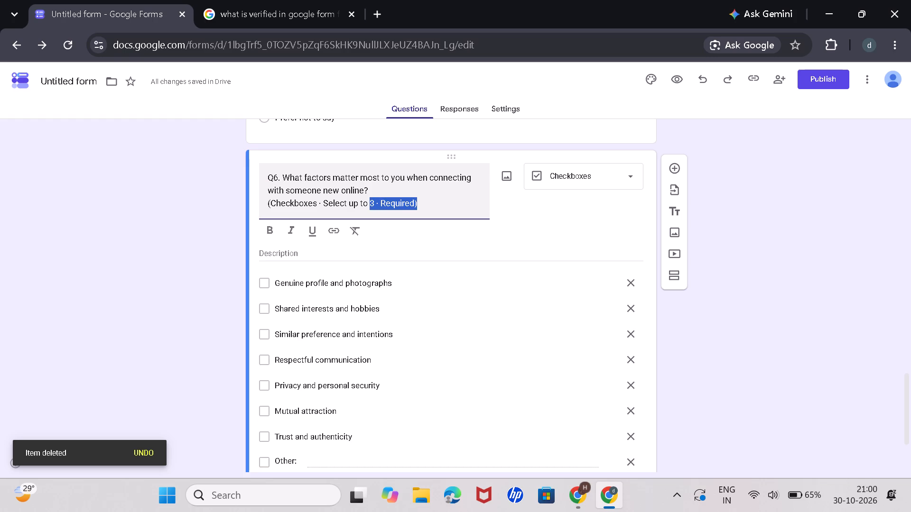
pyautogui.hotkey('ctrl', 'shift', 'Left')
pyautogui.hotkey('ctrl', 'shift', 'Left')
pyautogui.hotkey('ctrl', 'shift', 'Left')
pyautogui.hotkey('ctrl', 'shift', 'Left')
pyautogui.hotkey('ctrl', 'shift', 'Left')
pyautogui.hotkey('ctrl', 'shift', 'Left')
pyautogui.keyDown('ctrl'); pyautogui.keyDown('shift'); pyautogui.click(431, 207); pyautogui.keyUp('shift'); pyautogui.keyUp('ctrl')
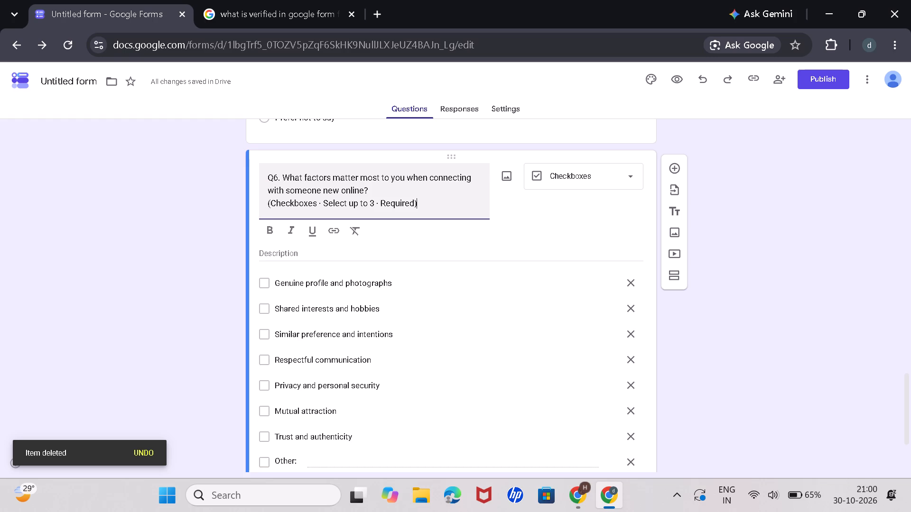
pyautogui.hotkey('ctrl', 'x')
# Move the line "(Checkboxes · Select up to 3 · Required)" from Q6's title into its description.
pyautogui.click(431, 207)
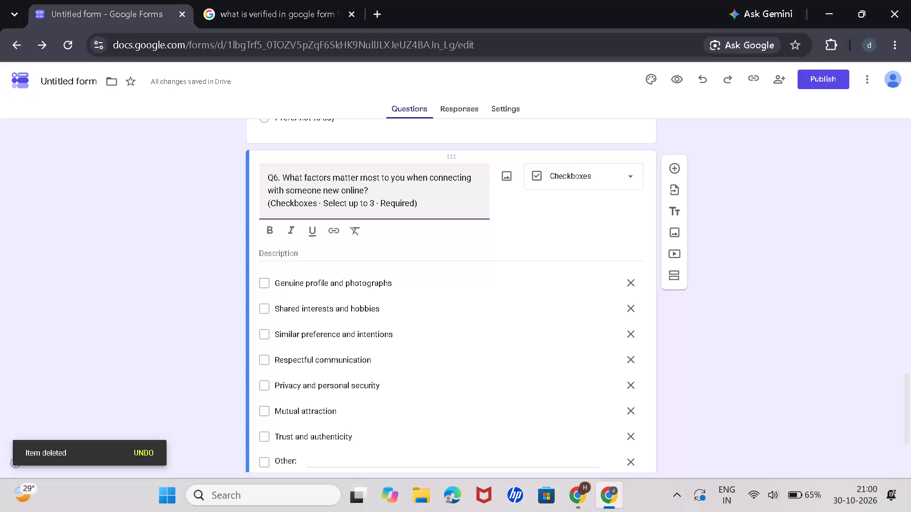
pyautogui.hotkey('ctrl', 'shift', 'Left')
pyautogui.hotkey('ctrl', 'shift', 'Left')
pyautogui.hotkey('ctrl', 'shift', 'Left')
pyautogui.hotkey('ctrl', 'shift', 'Left')
pyautogui.hotkey('ctrl', 'shift', 'Left')
pyautogui.hotkey('ctrl', 'shift', 'Left')
pyautogui.hotkey('ctrl', 'shift', 'Left')
pyautogui.hotkey('ctrl', 'shift', 'Left')
pyautogui.hotkey('ctrl', 'shift', 'Left')
pyautogui.hotkey('ctrl', 'shift', 'Left')
pyautogui.hotkey('ctrl', 'shift', 'Left')
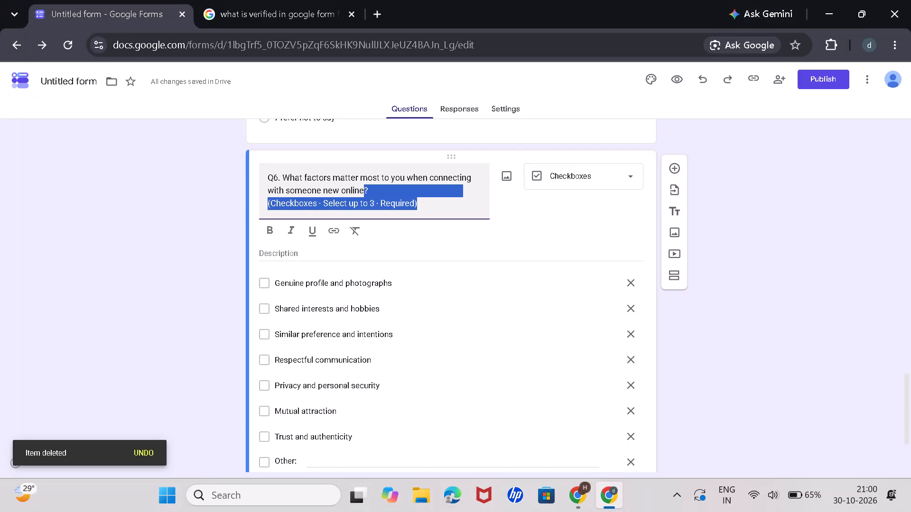
pyautogui.hotkey('ctrl', 'shift', 'Right')
pyautogui.hotkey('ctrl', 'x')
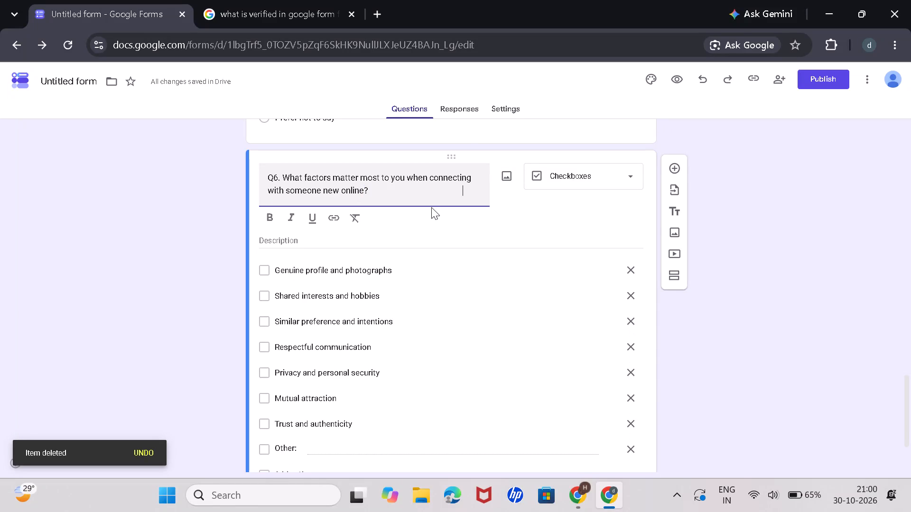
pyautogui.click(398, 245)
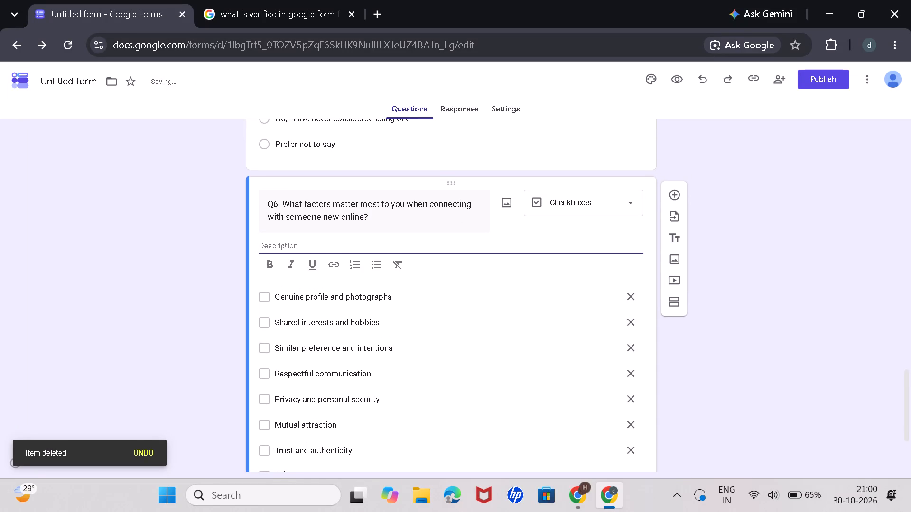
pyautogui.hotkey('ctrl', 'v')
pyautogui.click(785, 284)
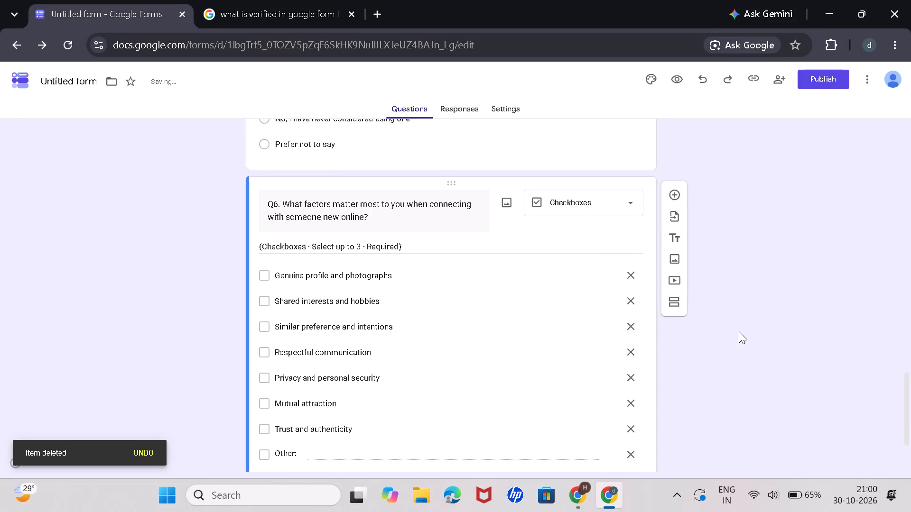
# Review questions Q5 and Q6, checking Q6's title, description, options and required setting.
pyautogui.scroll(-1, 739, 331)
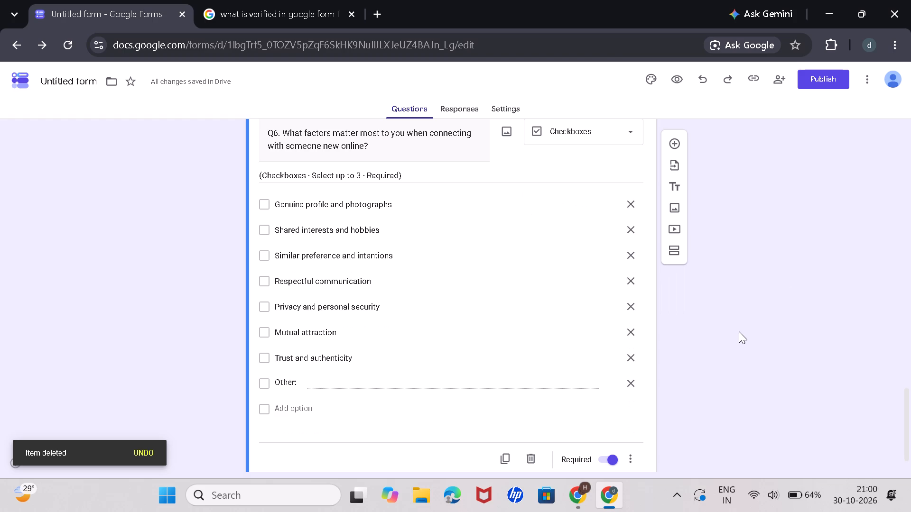
pyautogui.scroll(3, 739, 331)
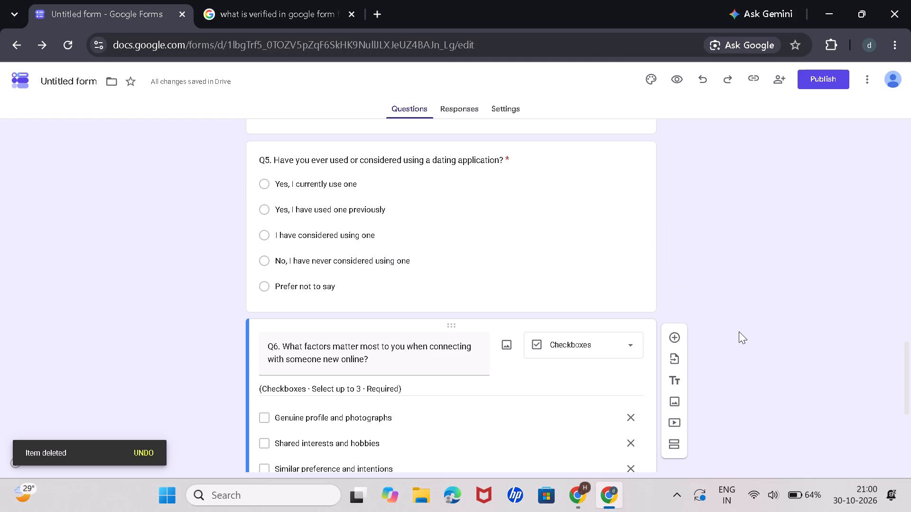
pyautogui.scroll(3, 739, 331)
pyautogui.scroll(-6, 739, 331)
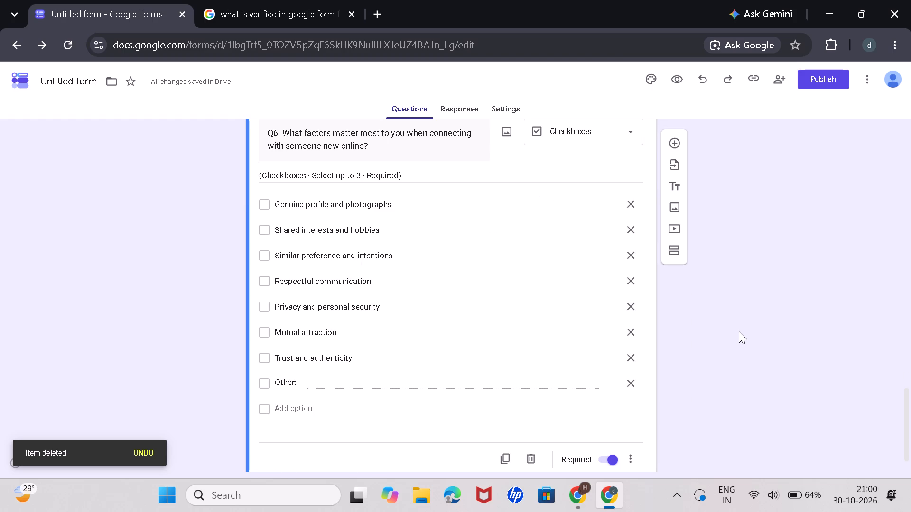
pyautogui.scroll(3, 717, 418)
pyautogui.scroll(-4, 717, 418)
pyautogui.scroll(1, 717, 418)
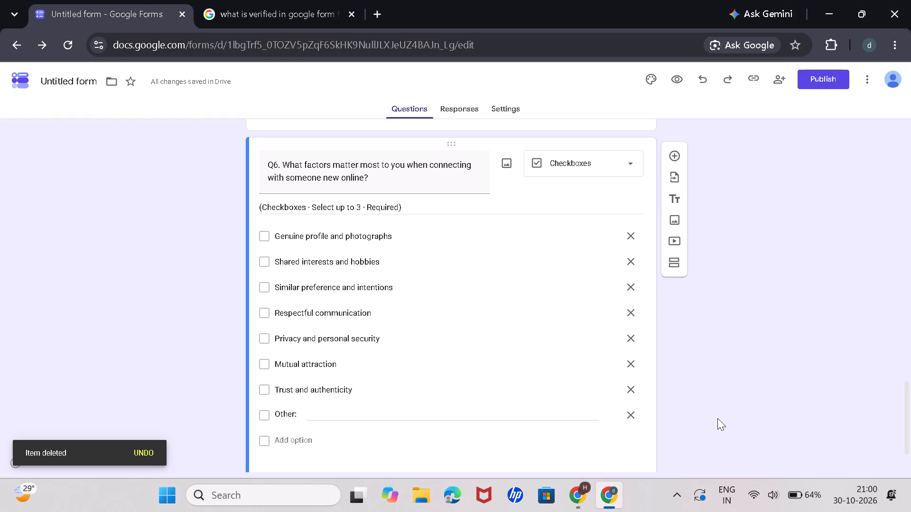
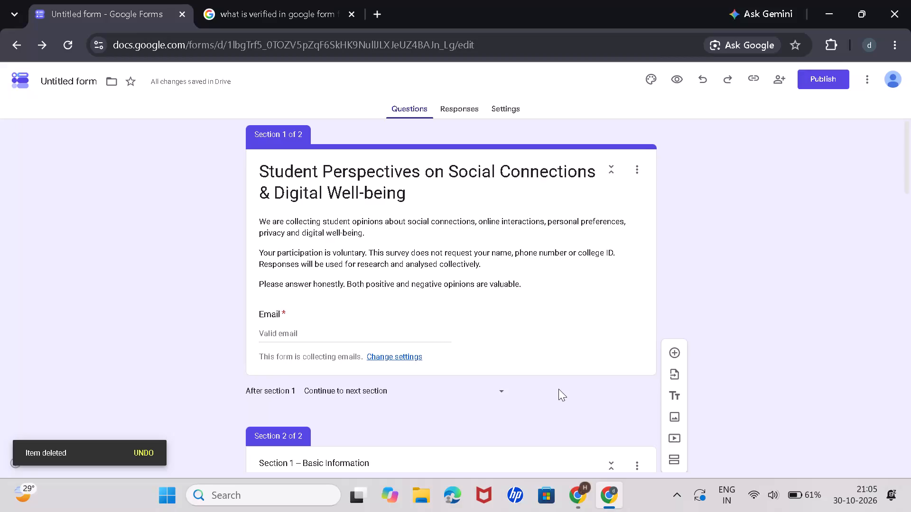
pyautogui.scroll(-1, 558, 389)
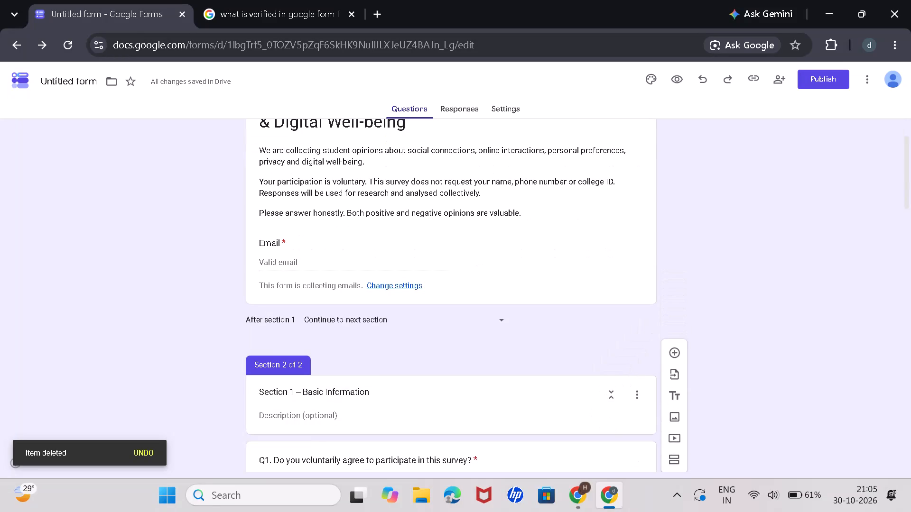
pyautogui.click(814, 309)
pyautogui.scroll(-6, 742, 335)
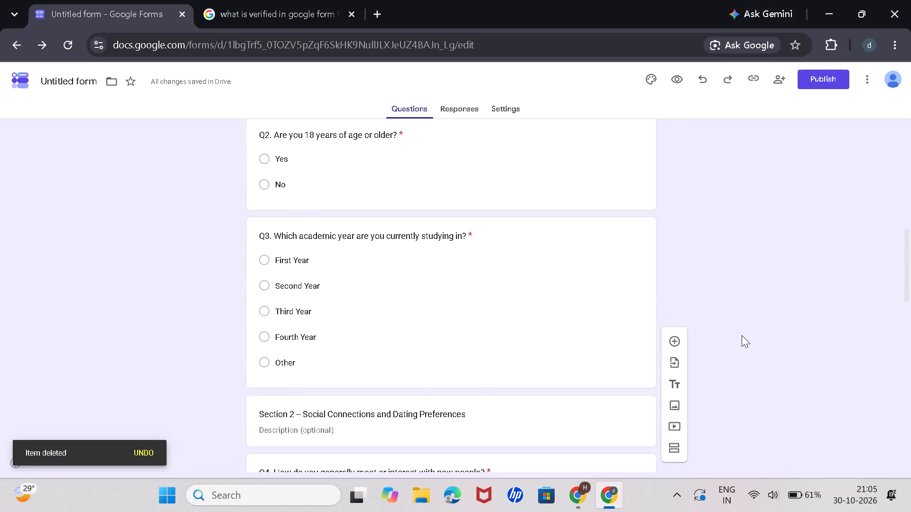
pyautogui.scroll(10, 742, 335)
pyautogui.scroll(-14, 742, 335)
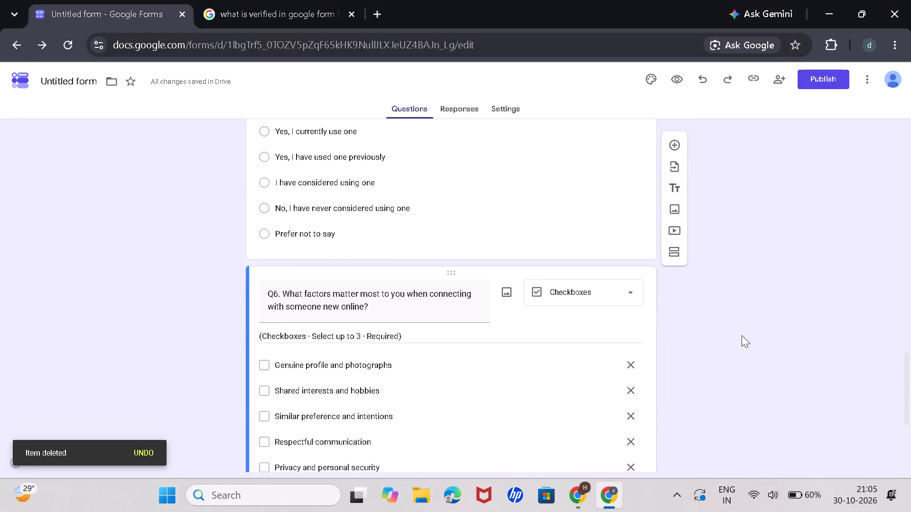
pyautogui.scroll(-5, 742, 335)
pyautogui.scroll(1, 742, 335)
pyautogui.scroll(-6, 742, 335)
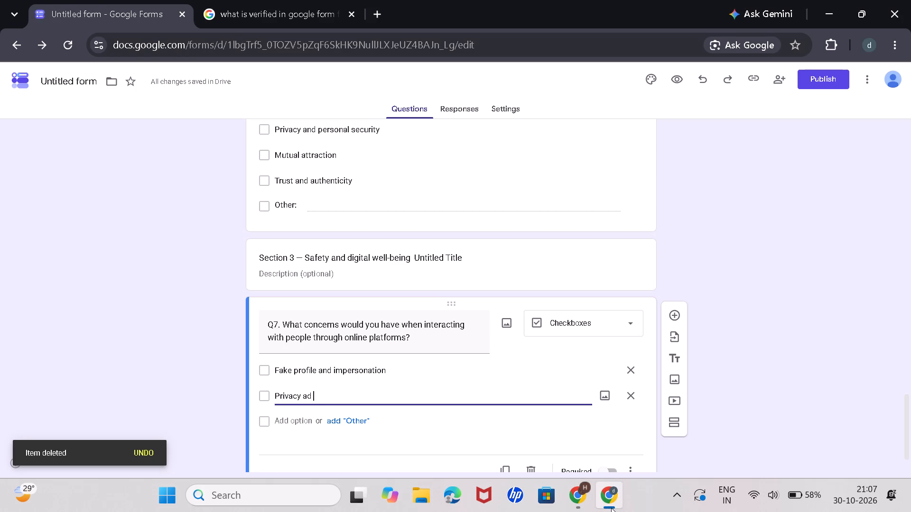
pyautogui.press('BackSpace')
pyautogui.press('BackSpace')
pyautogui.write('nd data security')
# Add "Unwanted messages or harassment" as Q7's third option, following ChatGPT's list.
pyautogui.press('Tab')
pyautogui.press('Tab')
pyautogui.press('Tab')
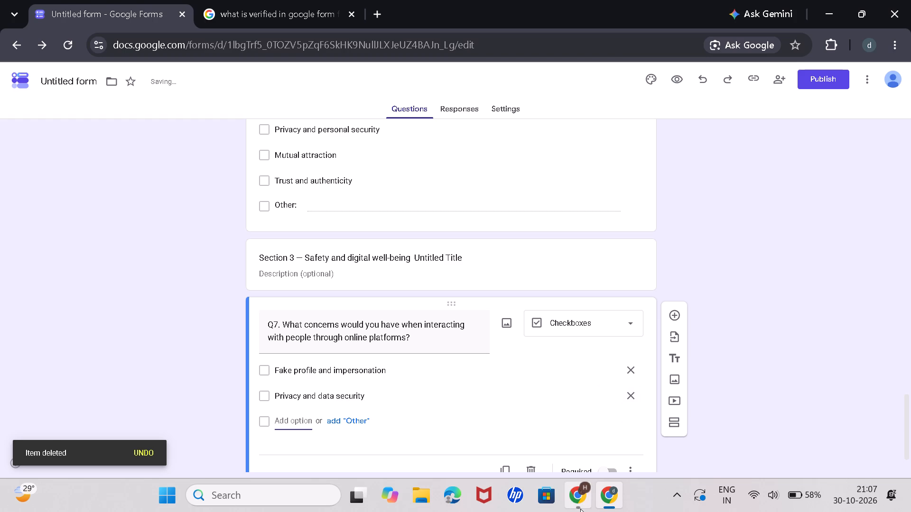
pyautogui.click(576, 505)
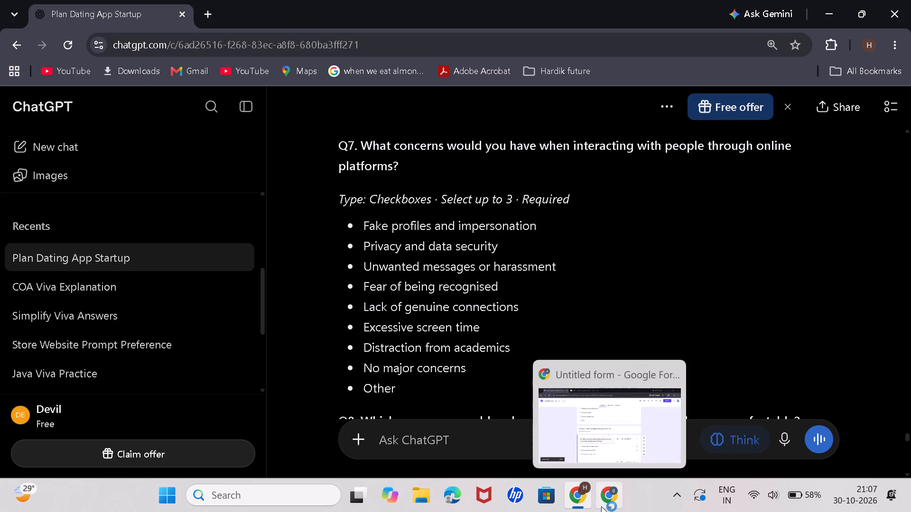
pyautogui.click(601, 506)
pyautogui.write('Unwanted messages or harassment')
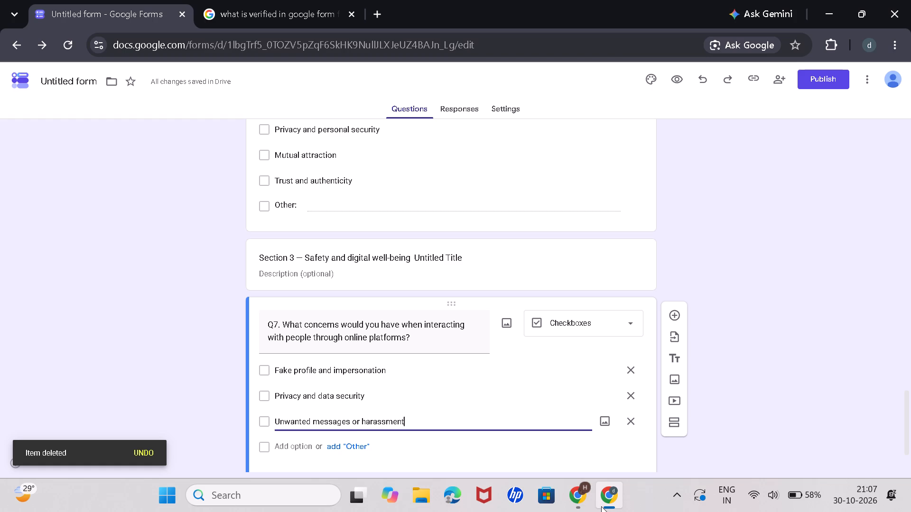
# Add "Fear of being recognized" as Q7's fourth option, following ChatGPT's list.
pyautogui.click(575, 503)
pyautogui.scroll(-1, 649, 361)
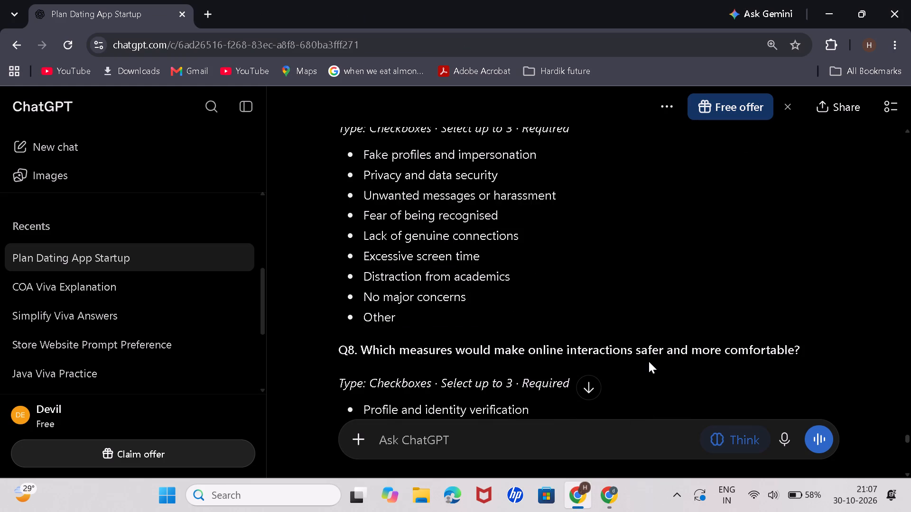
pyautogui.click(620, 501)
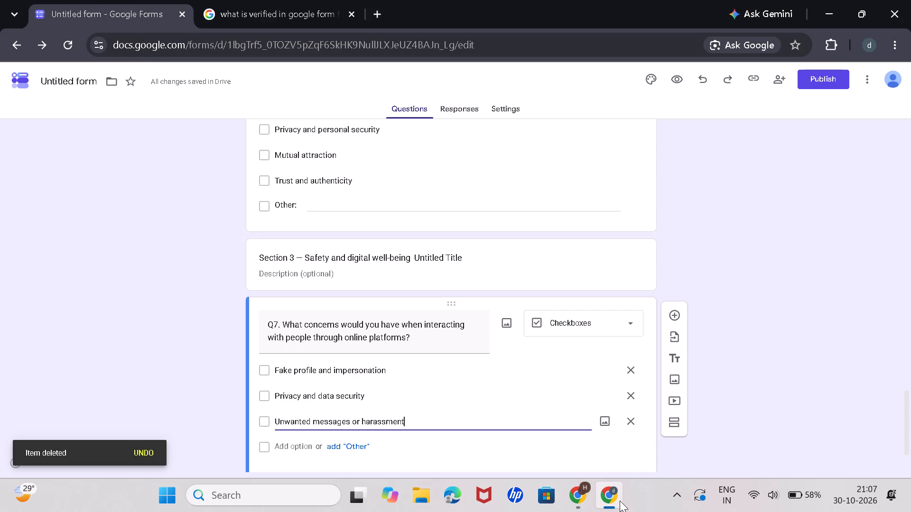
pyautogui.press('Tab')
pyautogui.press('Tab')
pyautogui.press('Tab')
pyautogui.write('Fear of being recon')
pyautogui.press('BackSpace')
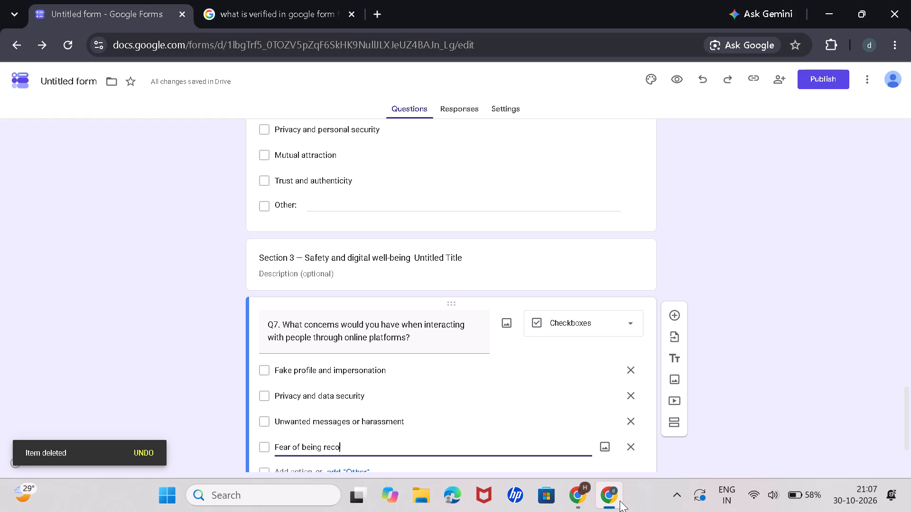
pyautogui.write('gnized')
# Add "Lack of genuine connections" as Q7's fifth option, following ChatGPT's list.
pyautogui.scroll(-3, 726, 285)
pyautogui.press('Tab')
pyautogui.press('Tab')
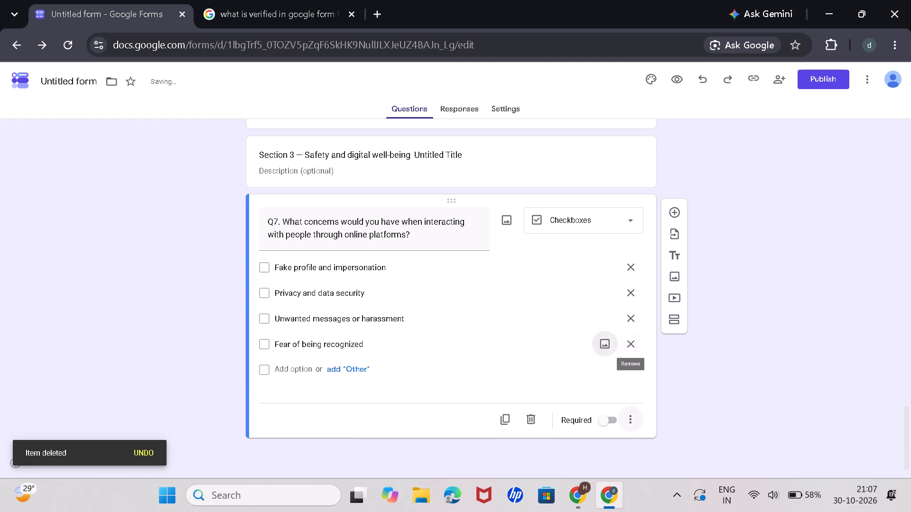
pyautogui.press('Tab')
pyautogui.click(591, 494)
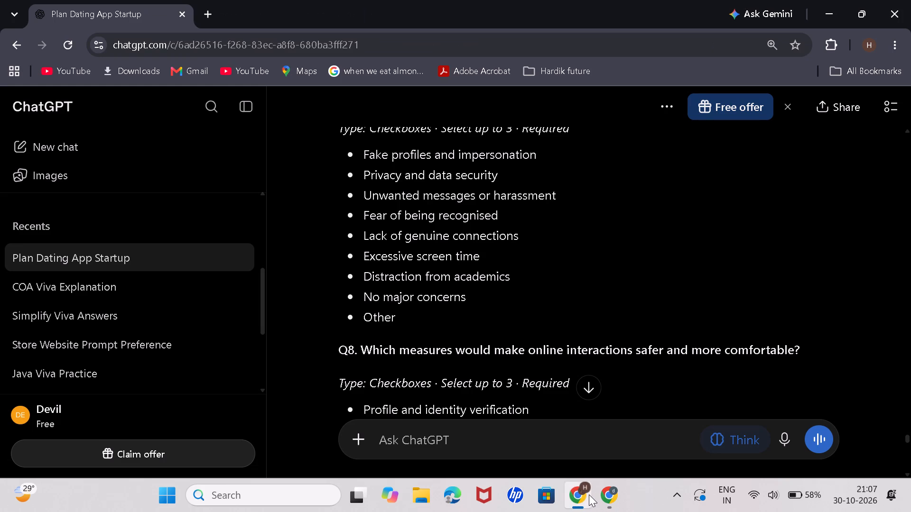
pyautogui.click(611, 510)
pyautogui.write('Lack of geni')
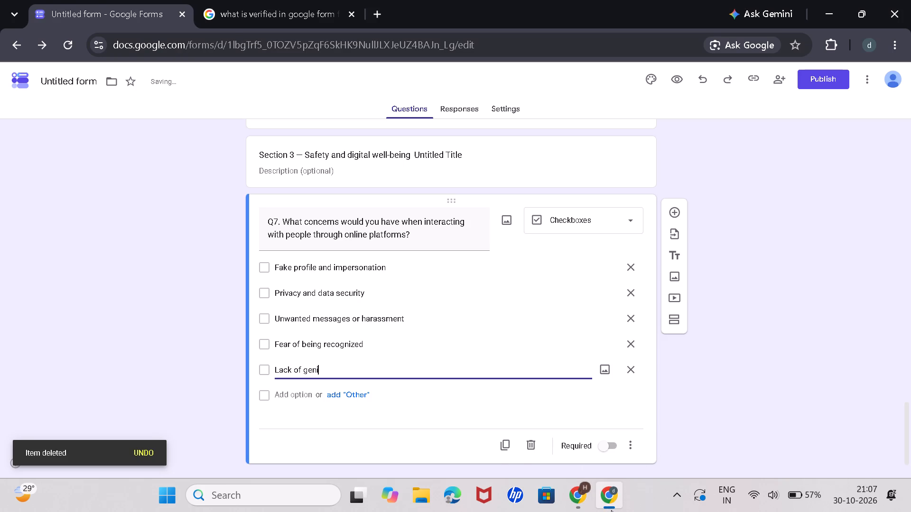
pyautogui.press('BackSpace')
pyautogui.write('uine connections')
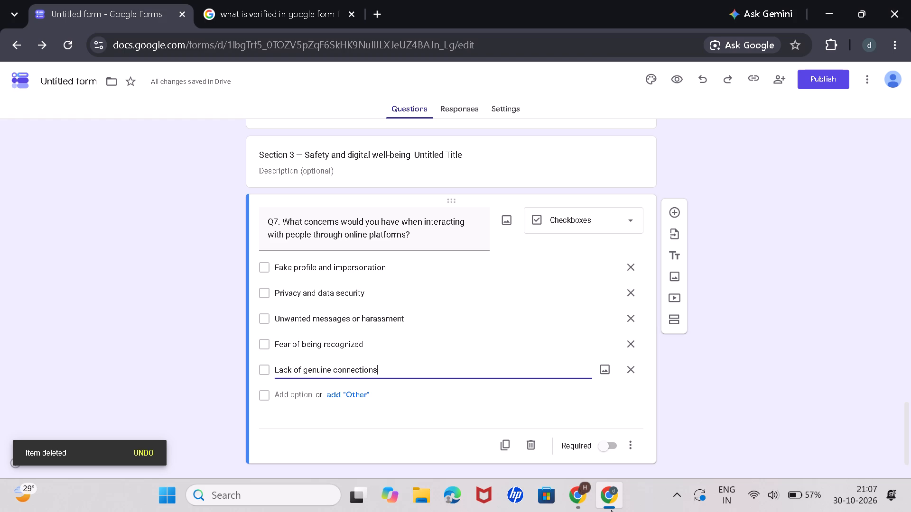
# Add "Excessive screen time" as Q7's sixth option, following ChatGPT's list.
pyautogui.press('Tab')
pyautogui.press('Tab')
pyautogui.press('Tab')
pyautogui.press('Tab')
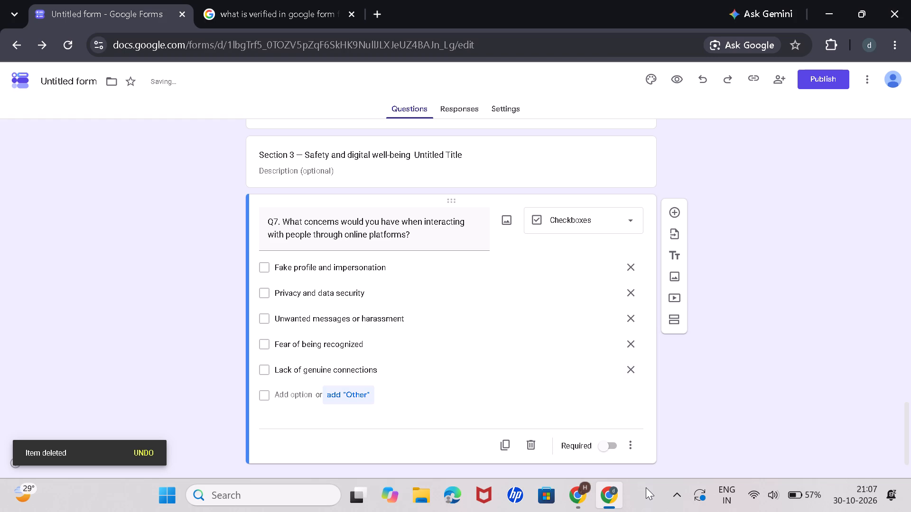
pyautogui.hotkey('shift', 'Tab')
pyautogui.click(585, 498)
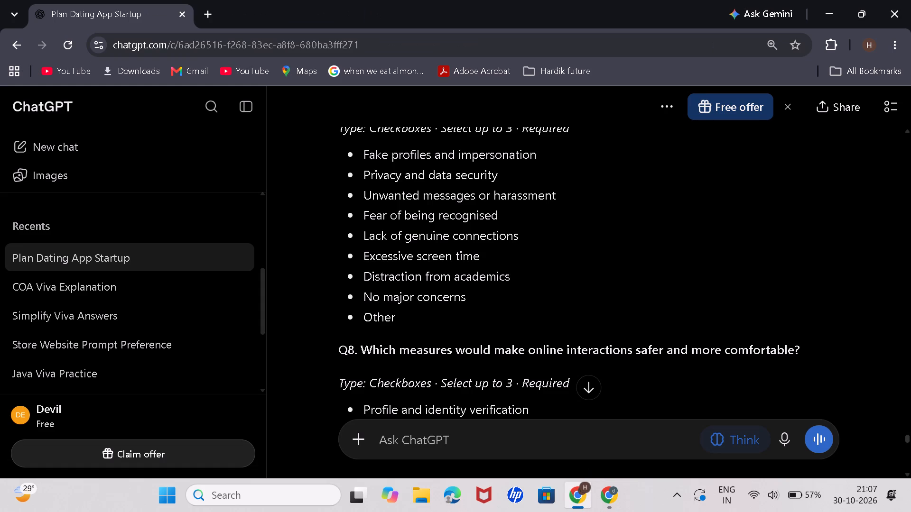
pyautogui.click(604, 498)
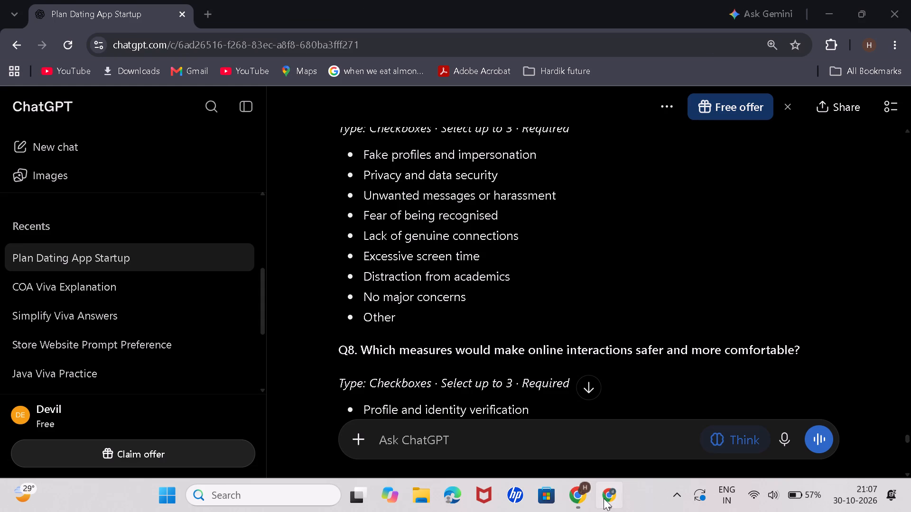
pyautogui.write('Excessing')
pyautogui.press('space')
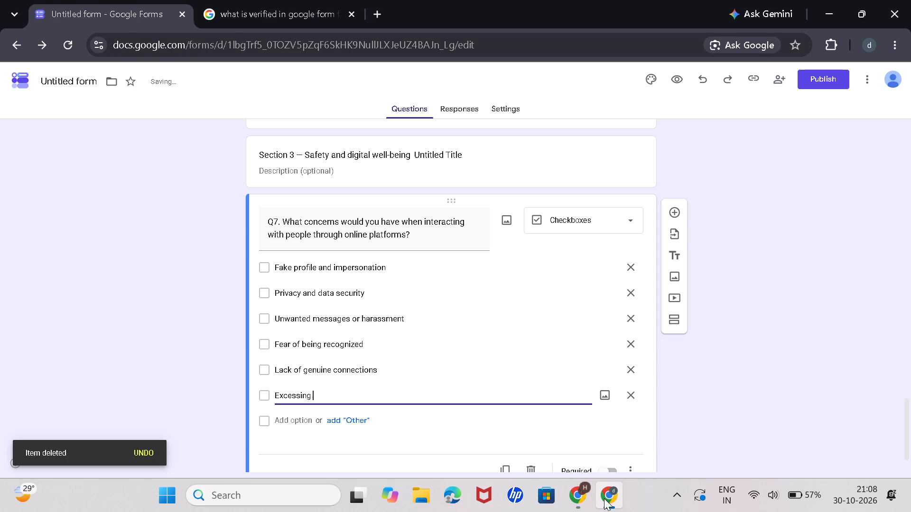
pyautogui.press('BackSpace')
pyautogui.press('BackSpace')
pyautogui.press('BackSpace')
pyautogui.press('BackSpace')
pyautogui.write('ive screen time')
# Add "Distraction from academics" as Q7's seventh option, following ChatGPT's list, with its spelling corrected.
pyautogui.press('Tab')
pyautogui.press('Tab')
pyautogui.press('Tab')
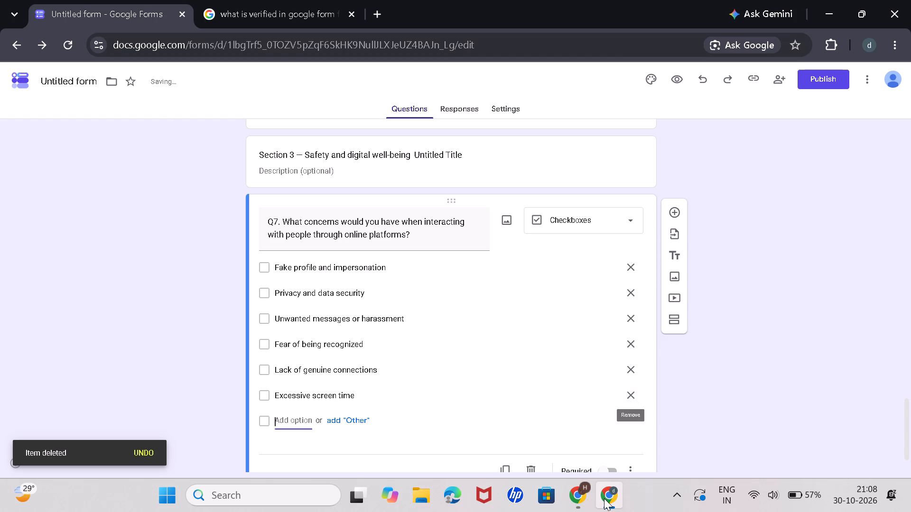
pyautogui.click(581, 489)
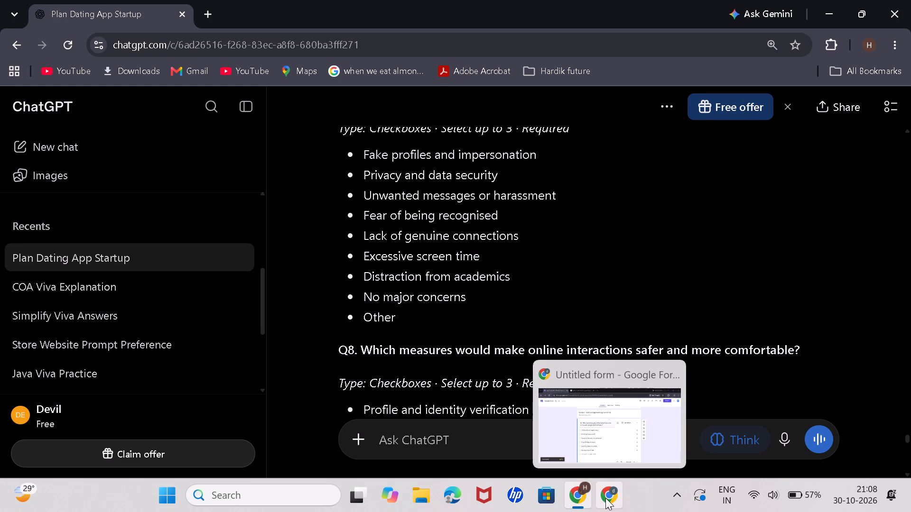
pyautogui.click(605, 498)
pyautogui.write('Distratin')
pyautogui.press('BackSpace')
pyautogui.write('on from academics')
pyautogui.hotkey('ctrl', 'Home')
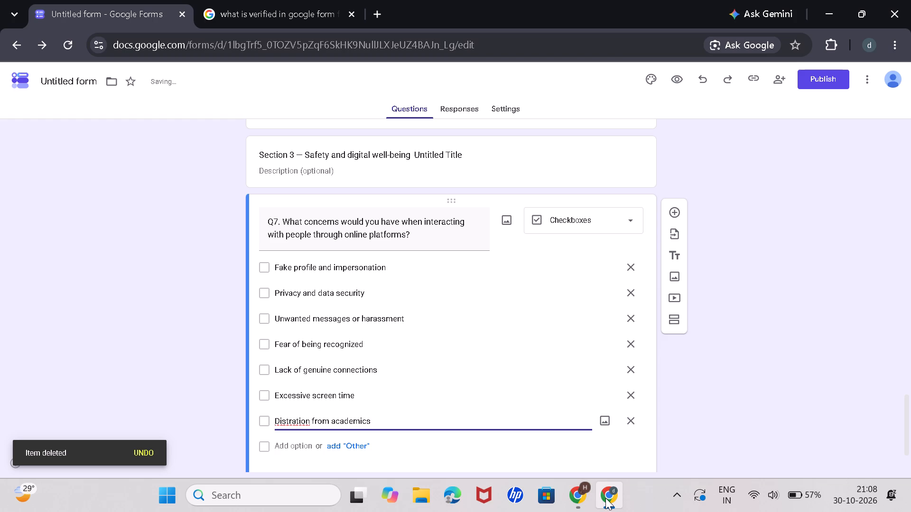
pyautogui.press('Right')
pyautogui.press('Right')
pyautogui.press('Right')
pyautogui.press('Right')
pyautogui.press('Right')
pyautogui.press('Right')
pyautogui.press('c')
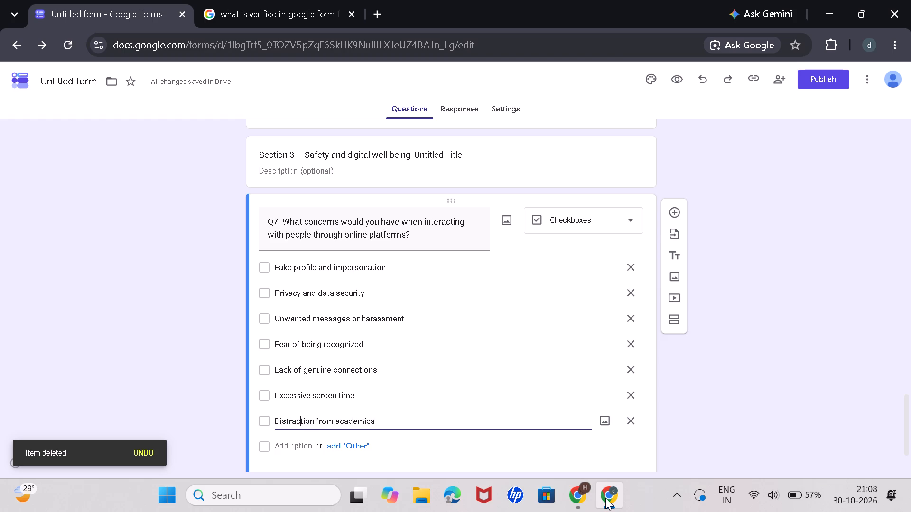
pyautogui.hotkey('ctrl', 'End')
# Add "No major concerns" as Q7's eighth option, following ChatGPT's list.
pyautogui.press('Tab')
pyautogui.press('Tab')
pyautogui.press('Tab')
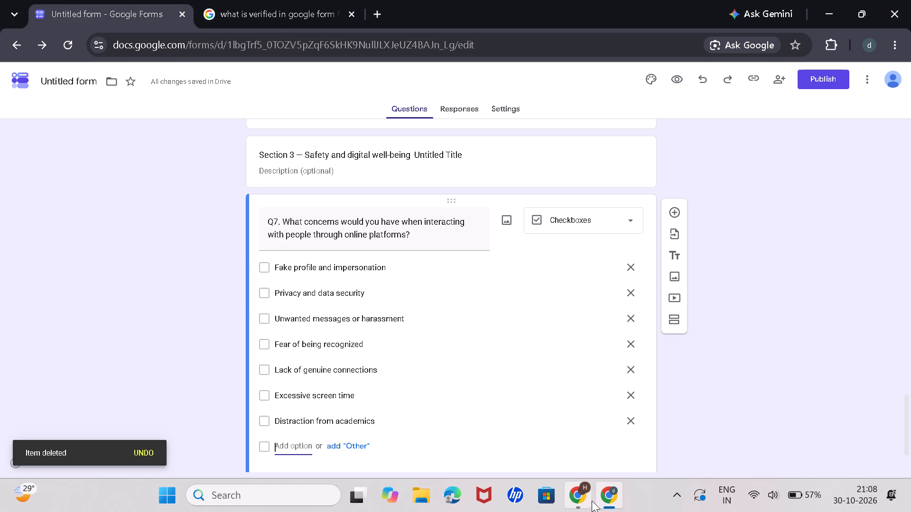
pyautogui.click(592, 501)
pyautogui.click(614, 504)
pyautogui.write('No major cone')
pyautogui.press('BackSpace')
pyautogui.write('cerns')
pyautogui.press('Tab')
pyautogui.press('Tab')
pyautogui.press('Tab')
pyautogui.scroll(-2, 660, 440)
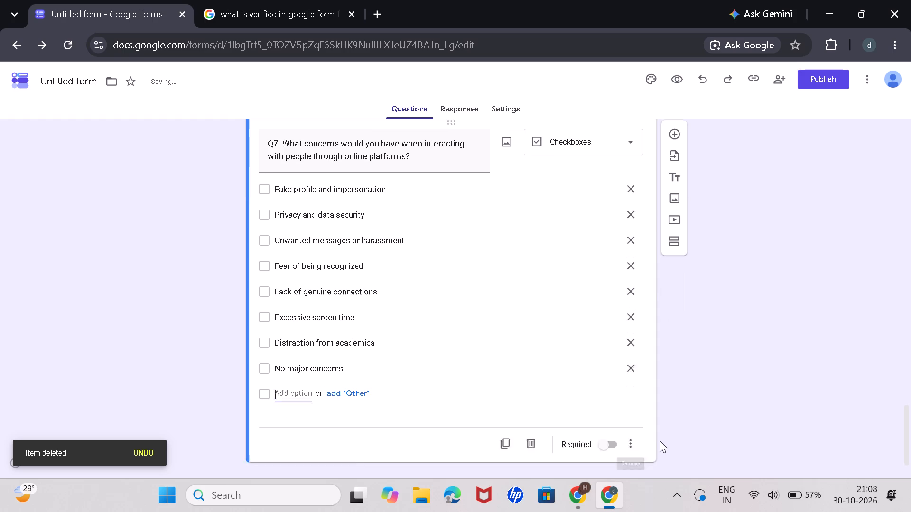
pyautogui.scroll(-1, 660, 440)
pyautogui.click(576, 482)
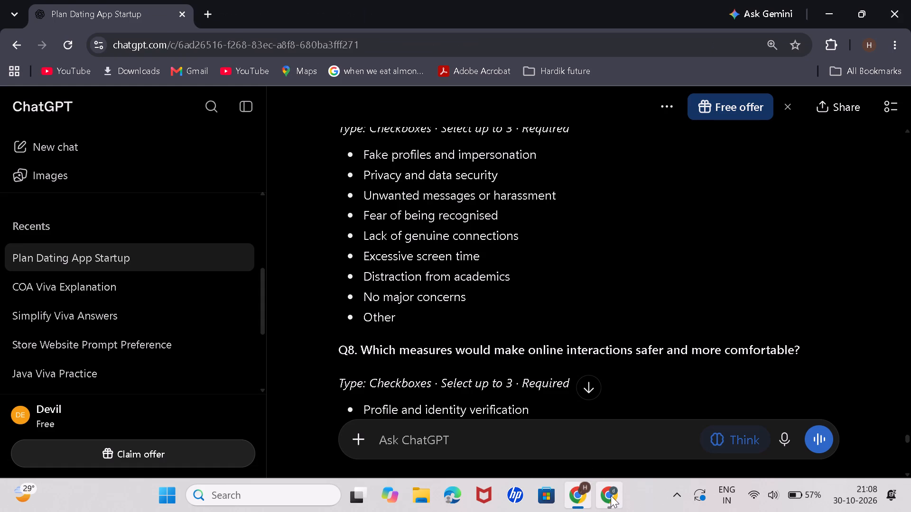
pyautogui.click(611, 495)
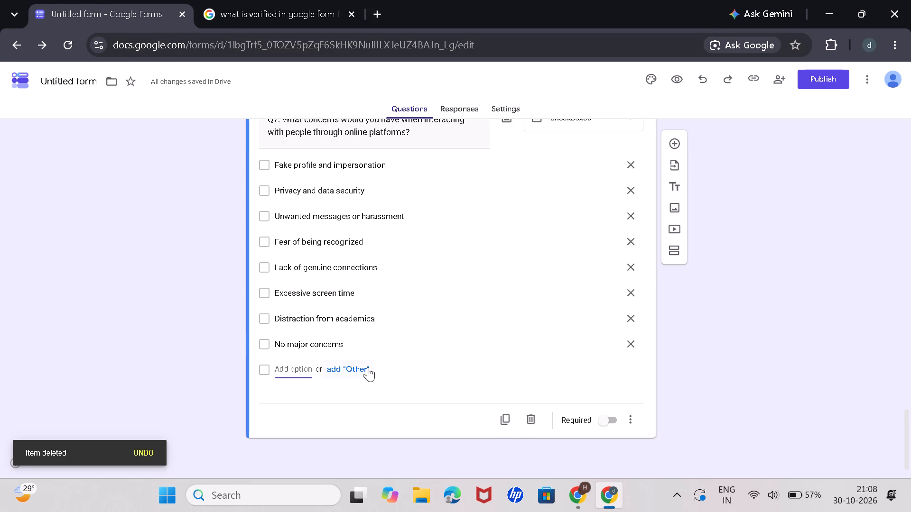
pyautogui.click(368, 367)
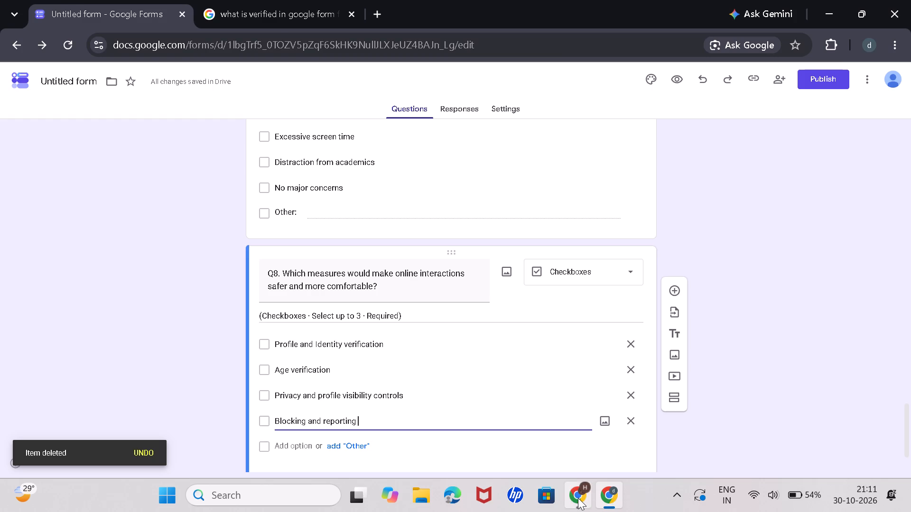
pyautogui.click(578, 498)
pyautogui.click(605, 493)
pyautogui.write('options')
# Enter "Control over notifications" as Q8's fifth option, following ChatGPT's list.
pyautogui.click(588, 495)
pyautogui.scroll(-1, 686, 302)
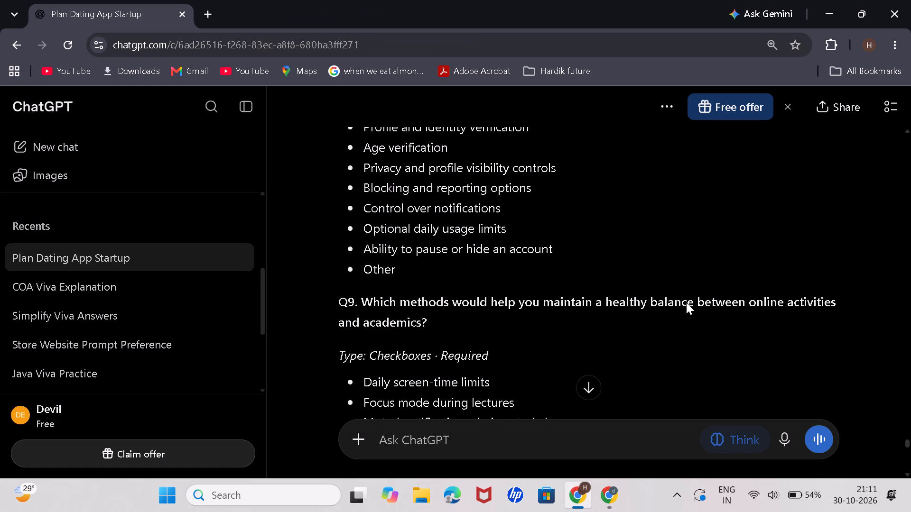
pyautogui.click(606, 507)
pyautogui.press('Tab')
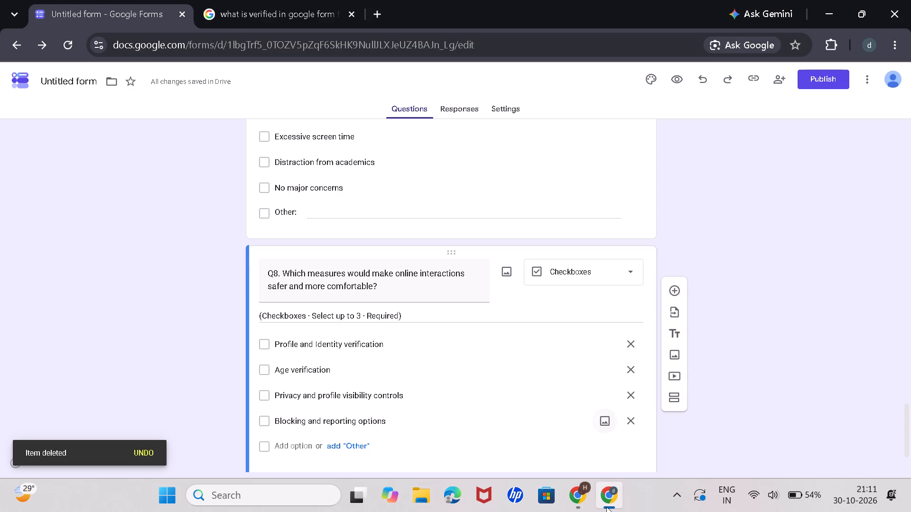
pyautogui.press('Tab')
pyautogui.press('Tab')
pyautogui.write('Control over notifications')
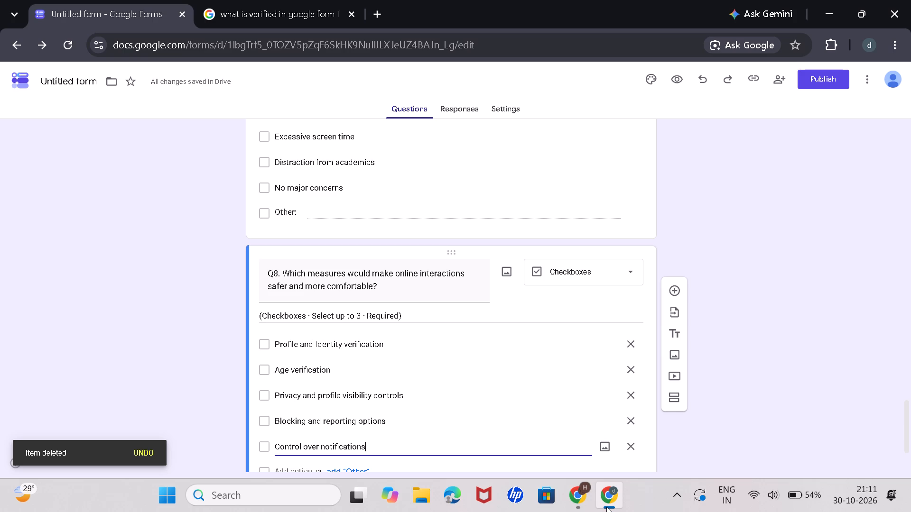
# Enter "Optional daily usage limits" as Q8's sixth option, following ChatGPT's list.
pyautogui.press('Tab')
pyautogui.press('Tab')
pyautogui.press('Tab')
pyautogui.scroll(-2, 620, 413)
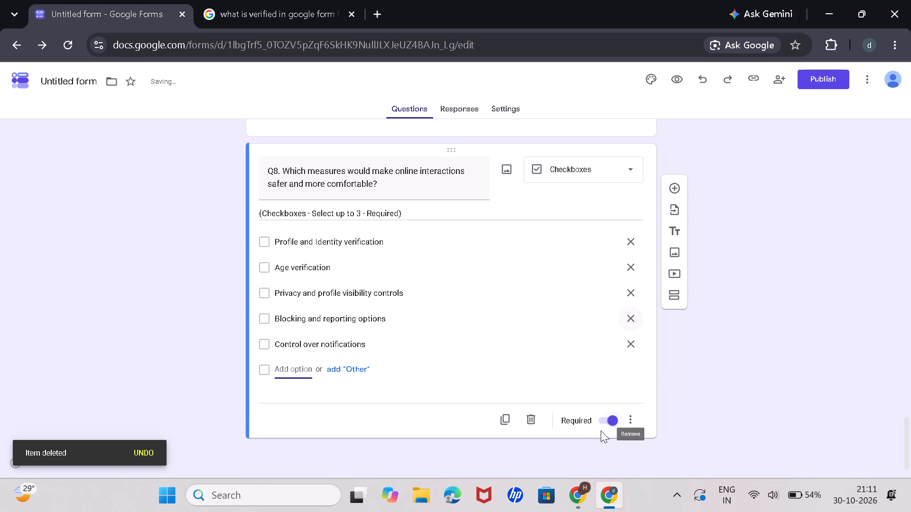
pyautogui.click(575, 499)
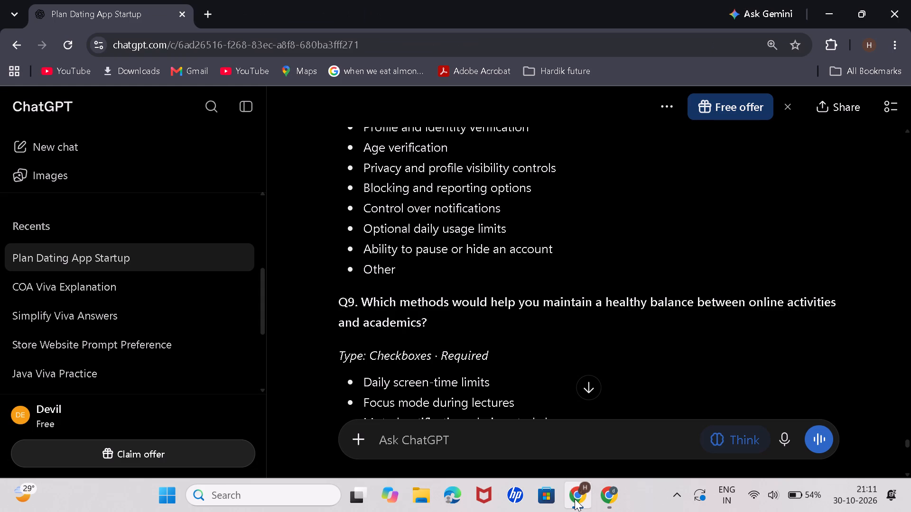
pyautogui.click(608, 509)
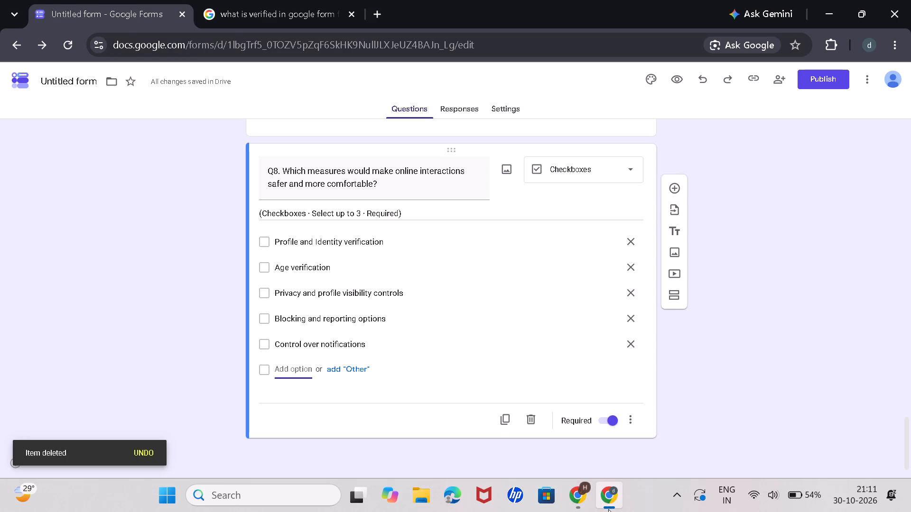
pyautogui.write('Optional daily usage limits')
# Enter "Ability to pause or hide an account" as Q8's seventh option, following ChatGPT's list.
pyautogui.click(564, 494)
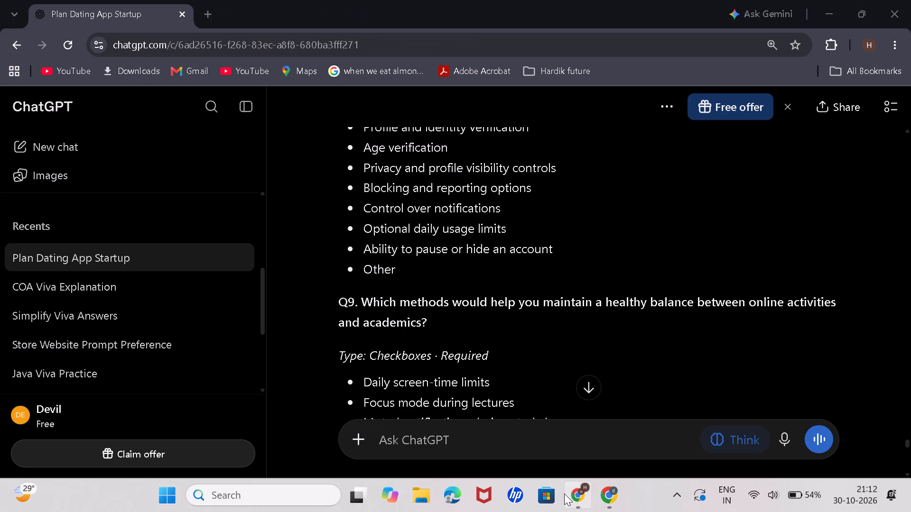
pyautogui.click(611, 498)
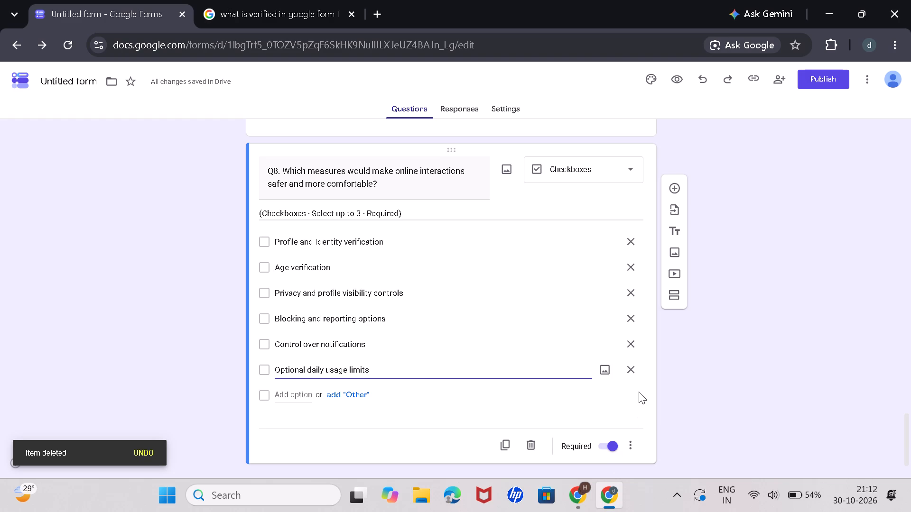
pyautogui.press('Tab')
pyautogui.press('Tab')
pyautogui.press('Tab')
pyautogui.write('Ability')
pyautogui.press('space')
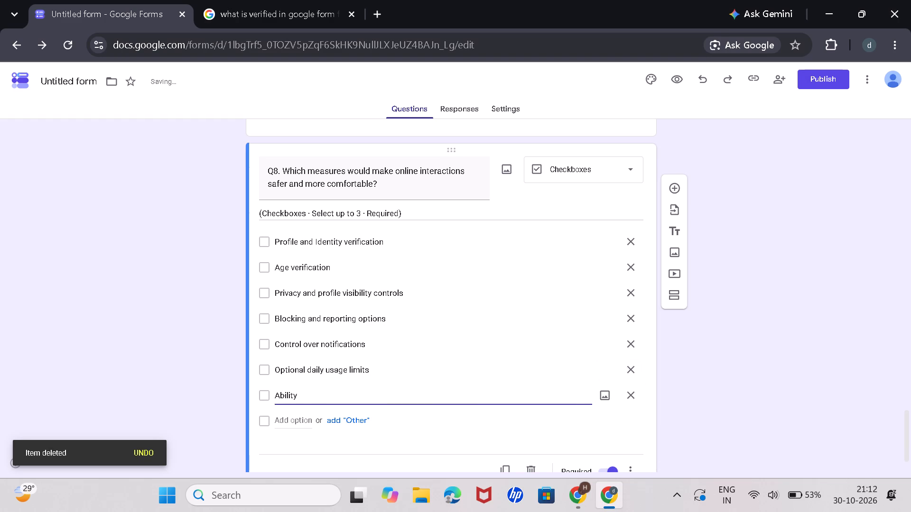
pyautogui.click(587, 497)
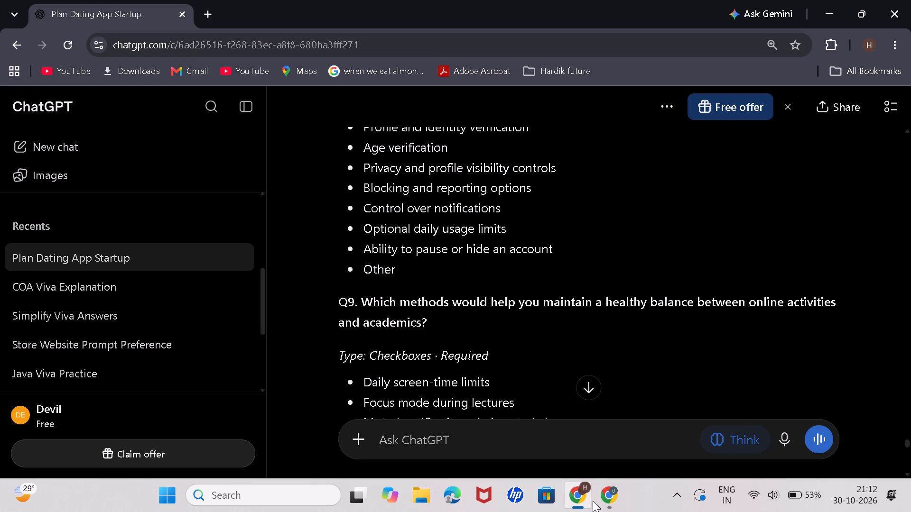
pyautogui.click(605, 503)
pyautogui.write('to pause or and')
pyautogui.press('space')
pyautogui.click(569, 488)
pyautogui.click(613, 494)
pyautogui.press('BackSpace')
pyautogui.press('BackSpace')
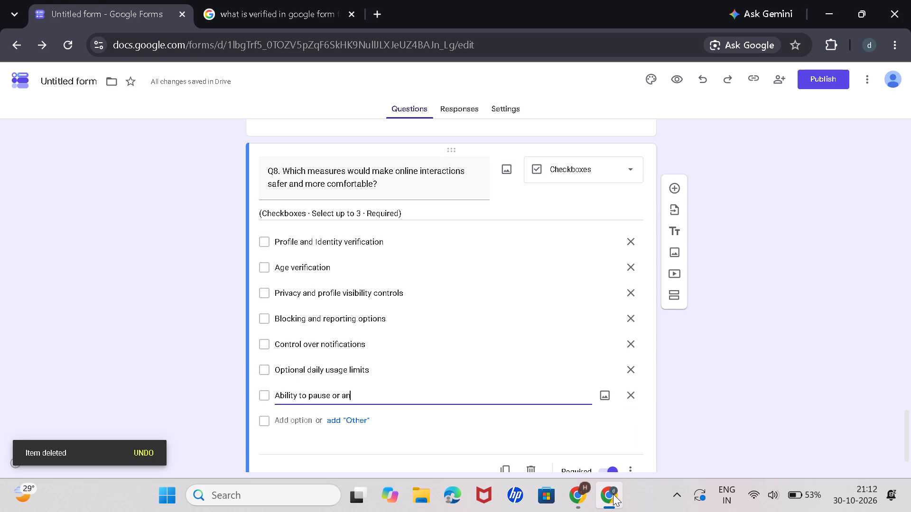
pyautogui.press('BackSpace')
pyautogui.press('BackSpace')
pyautogui.write('hide and')
pyautogui.press('BackSpace')
pyautogui.press('space')
pyautogui.write('account')
# Finish Q8's option list with an "Other" option, as in ChatGPT's list.
pyautogui.press('Tab')
pyautogui.press('Tab')
pyautogui.press('Tab')
pyautogui.click(575, 490)
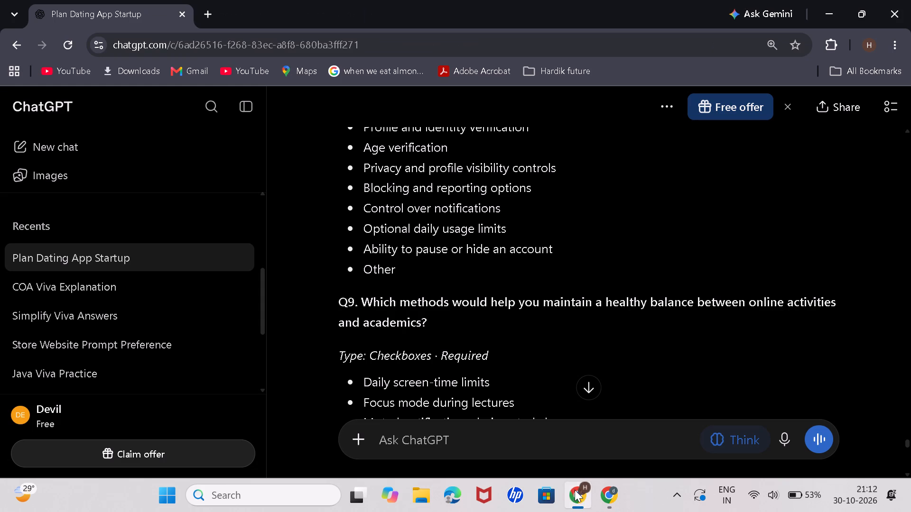
pyautogui.click(598, 505)
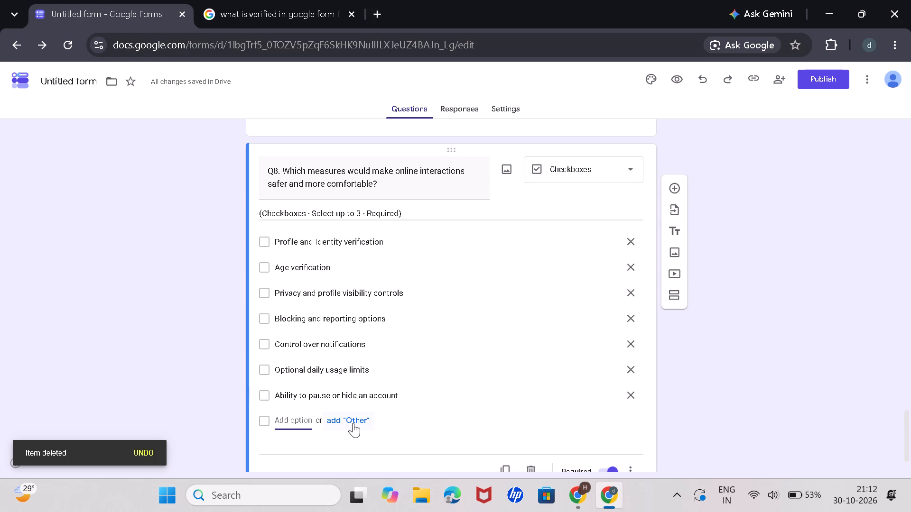
pyautogui.click(354, 423)
pyautogui.scroll(-4, 582, 329)
pyautogui.scroll(2, 661, 385)
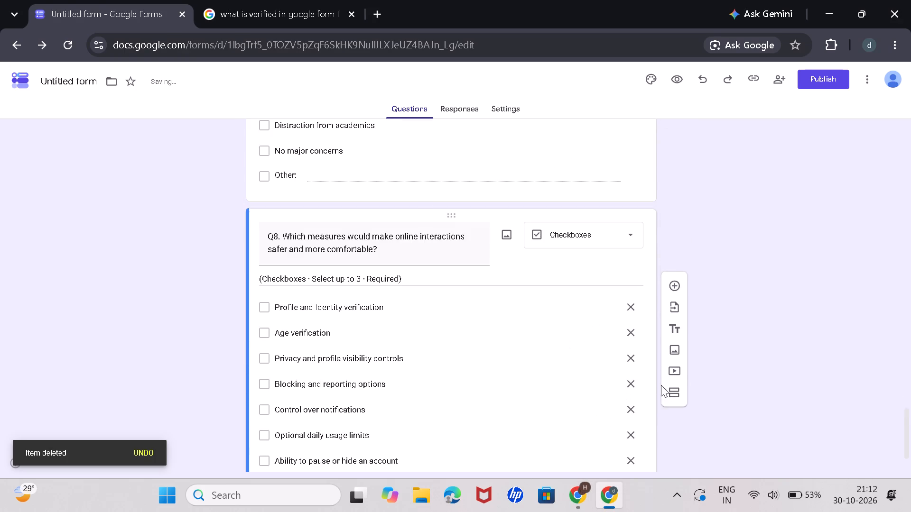
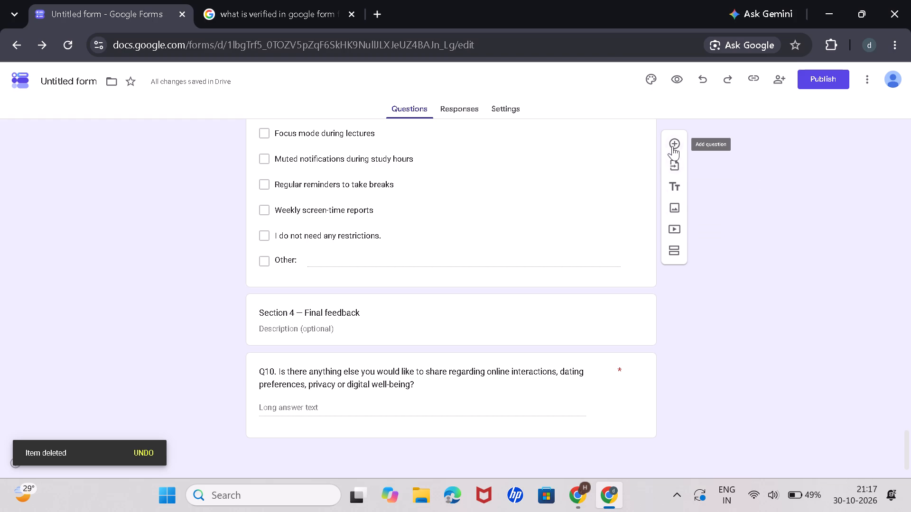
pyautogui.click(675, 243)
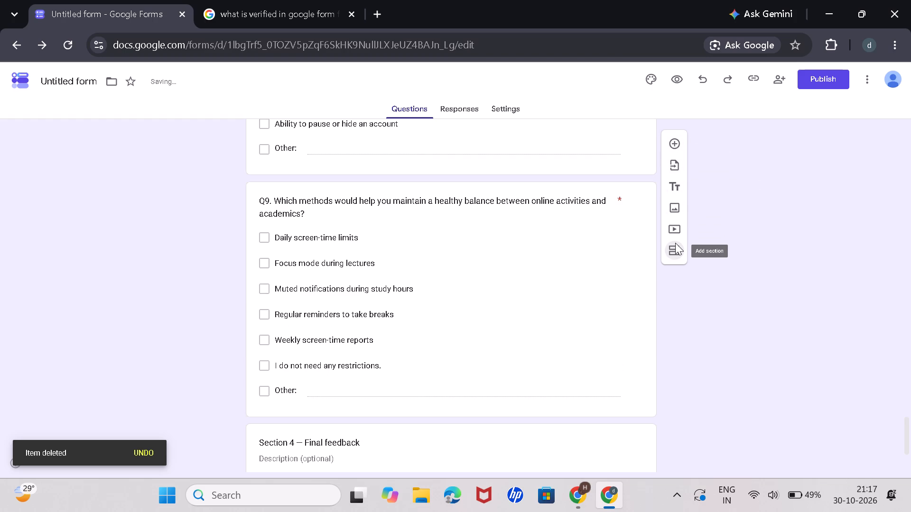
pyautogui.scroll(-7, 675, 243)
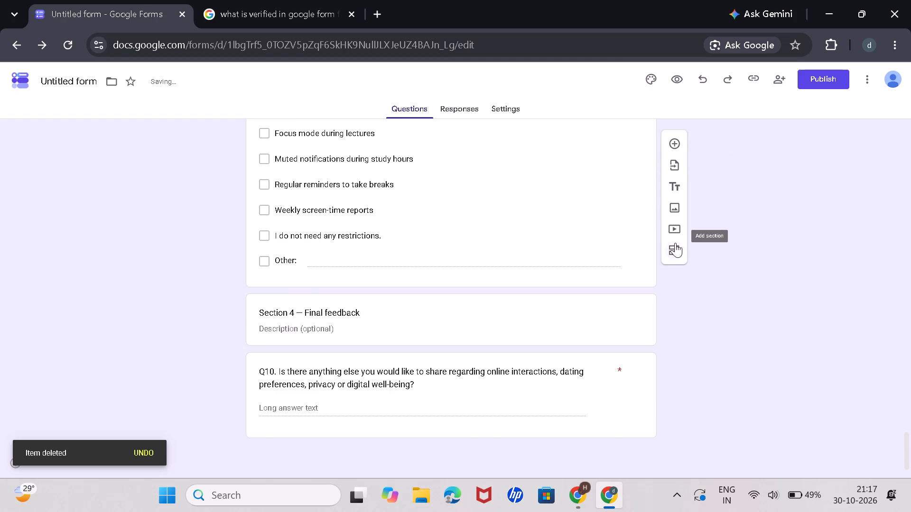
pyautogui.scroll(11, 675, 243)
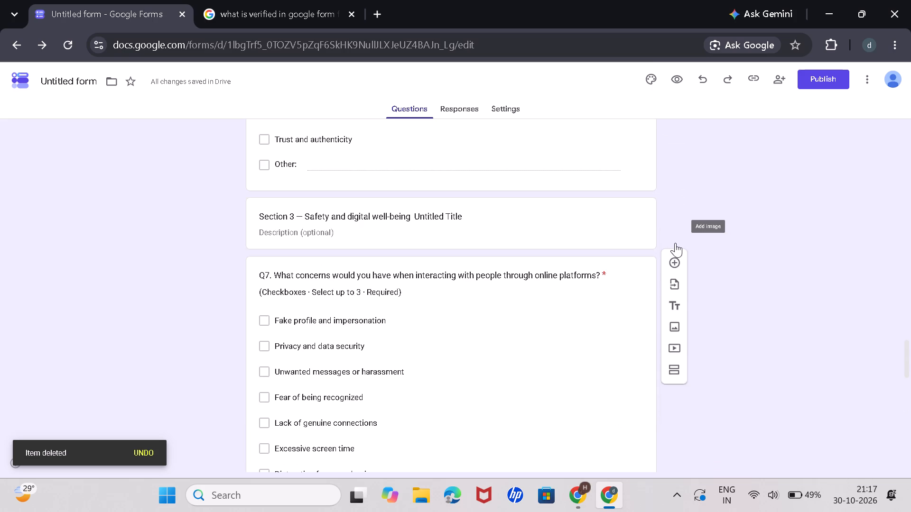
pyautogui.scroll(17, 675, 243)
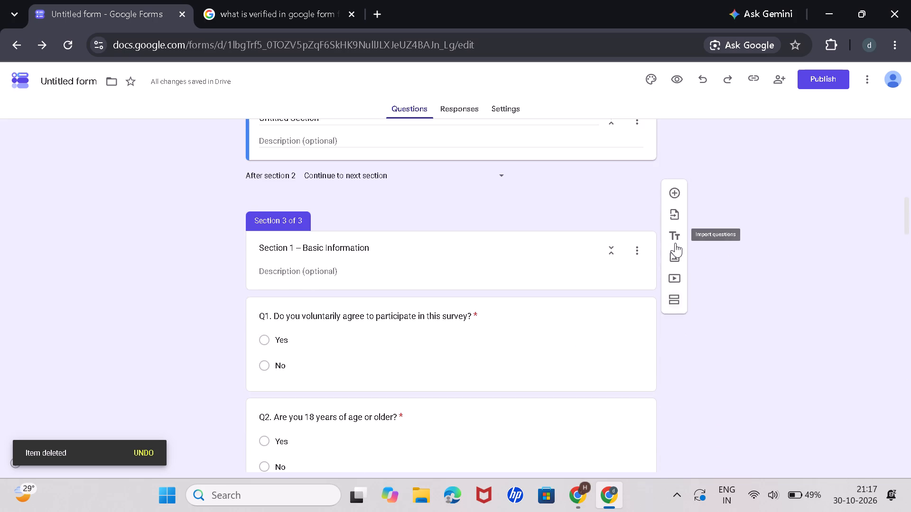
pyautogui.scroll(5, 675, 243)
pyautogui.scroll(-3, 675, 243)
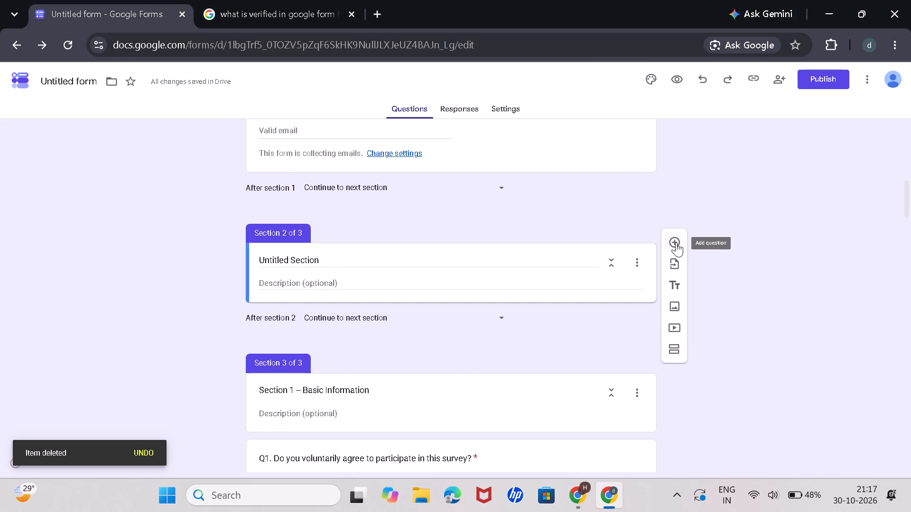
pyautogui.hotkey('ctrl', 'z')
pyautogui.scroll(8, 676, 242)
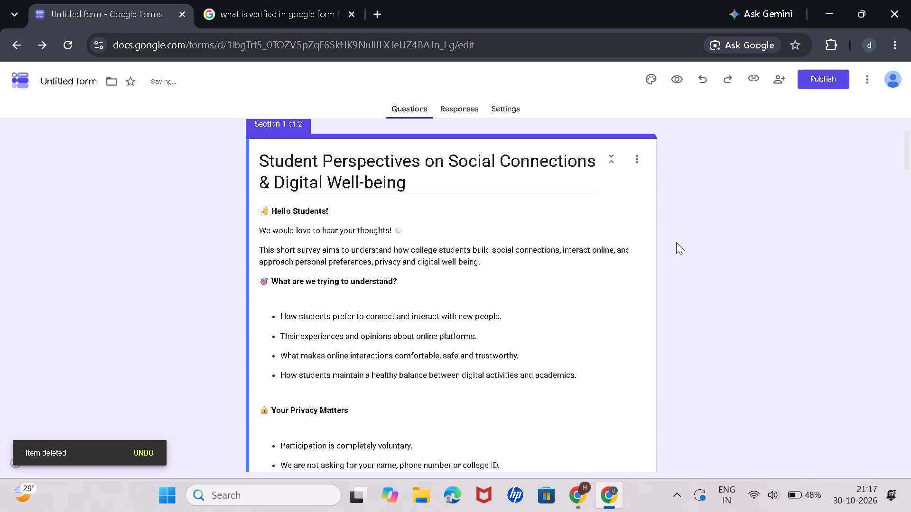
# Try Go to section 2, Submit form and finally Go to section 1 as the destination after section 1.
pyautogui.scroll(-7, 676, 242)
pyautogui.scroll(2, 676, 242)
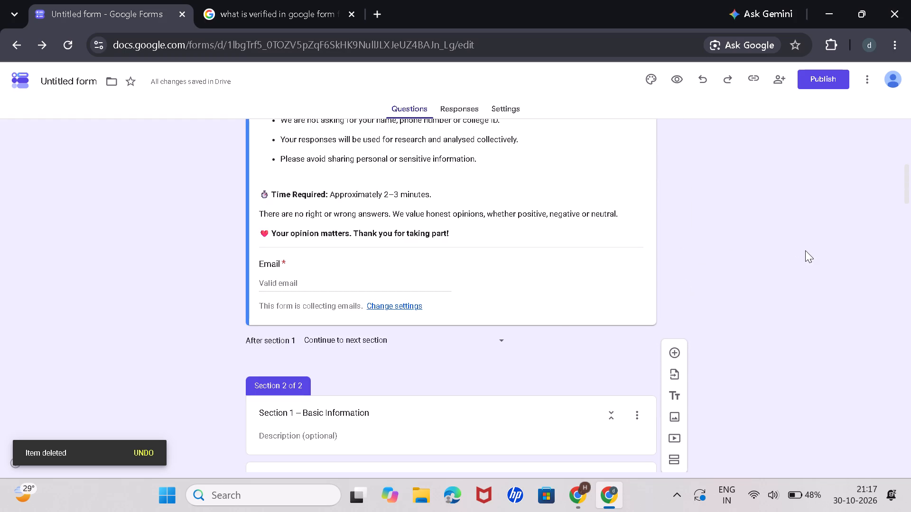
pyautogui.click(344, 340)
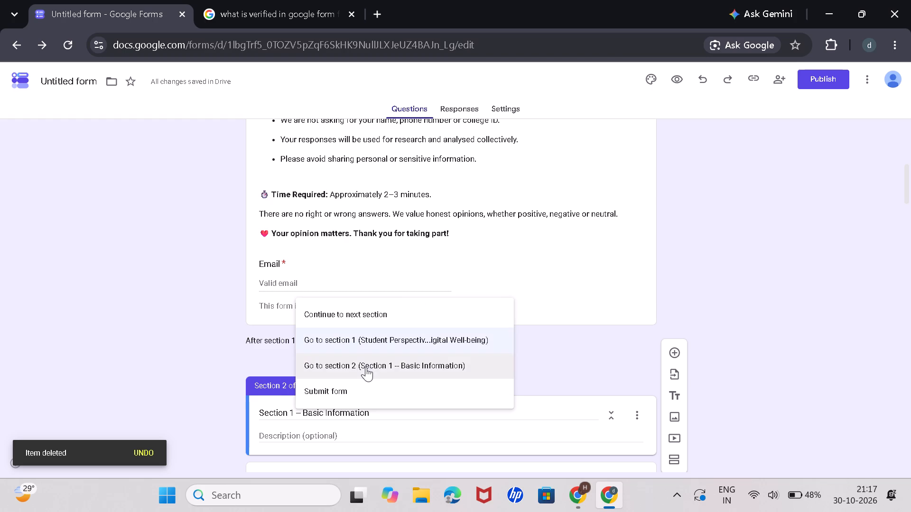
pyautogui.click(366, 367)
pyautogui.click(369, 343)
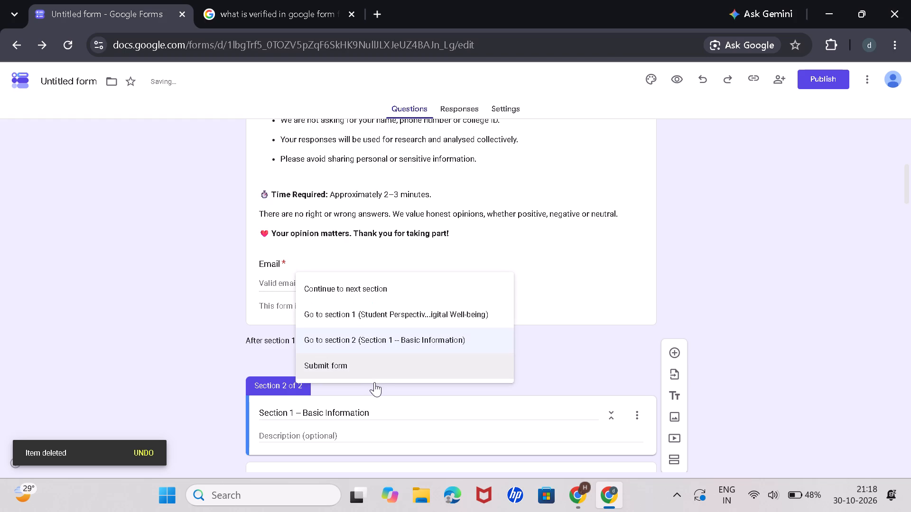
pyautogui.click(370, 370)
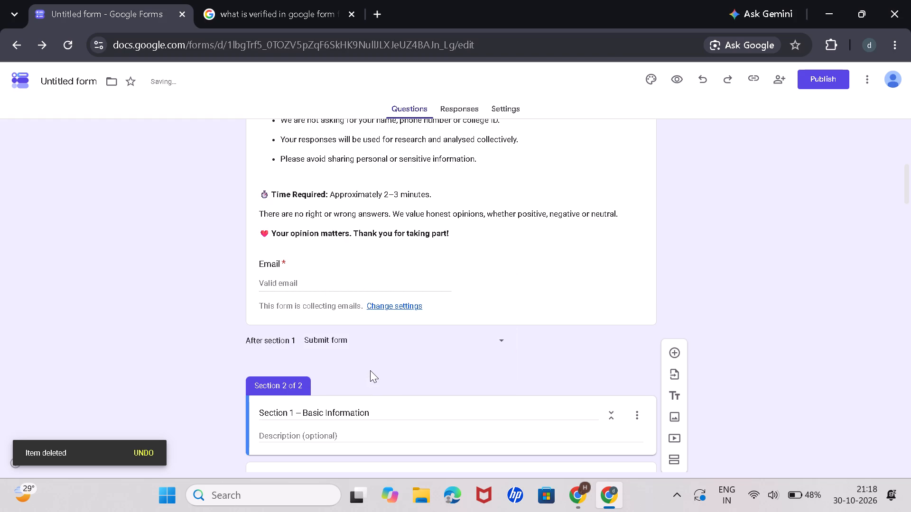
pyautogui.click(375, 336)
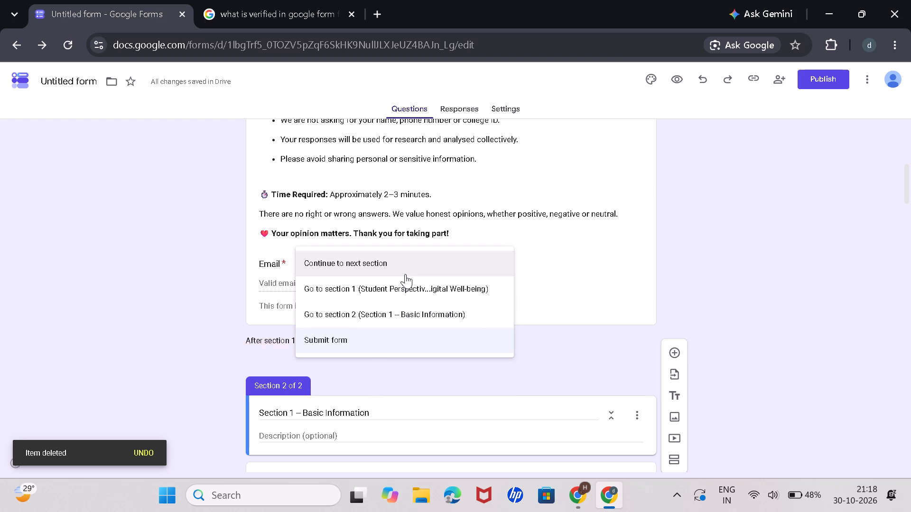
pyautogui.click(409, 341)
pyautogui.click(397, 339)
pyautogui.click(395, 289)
# Look through the survey from Section 1 – Basic Information to Q5 and back up to the form header.
pyautogui.scroll(-2, 389, 396)
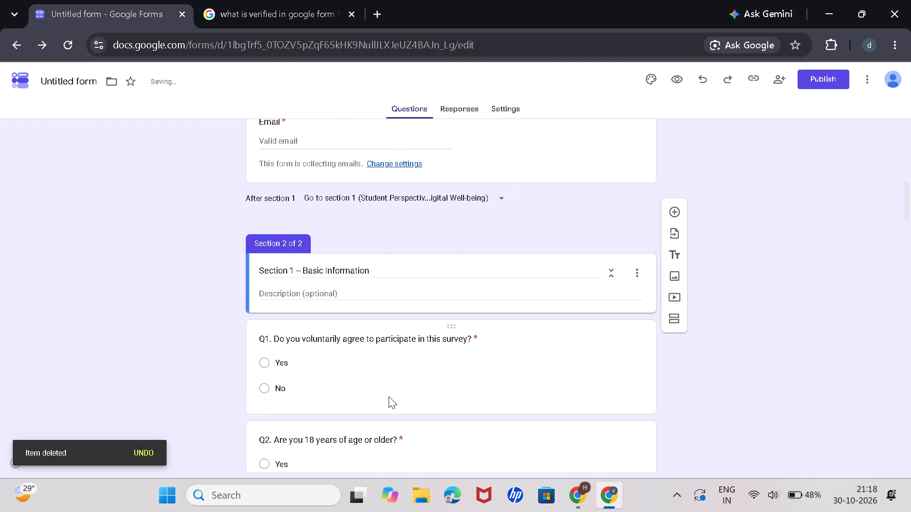
pyautogui.scroll(-1, 389, 396)
pyautogui.scroll(1, 389, 396)
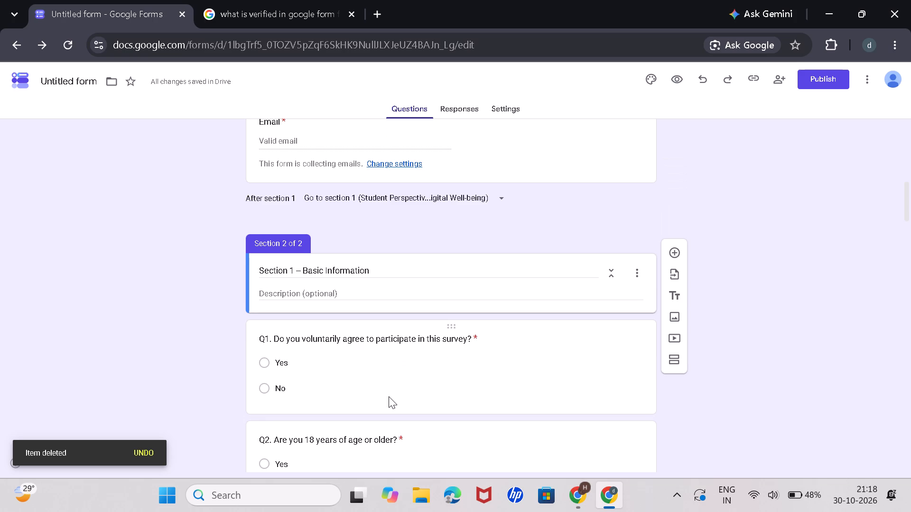
pyautogui.scroll(-3, 389, 396)
pyautogui.scroll(2, 389, 396)
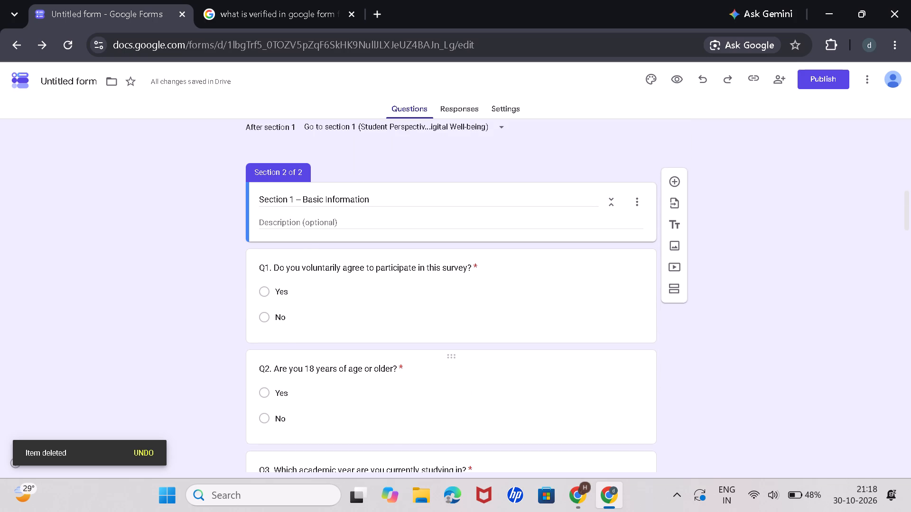
pyautogui.scroll(1, 389, 396)
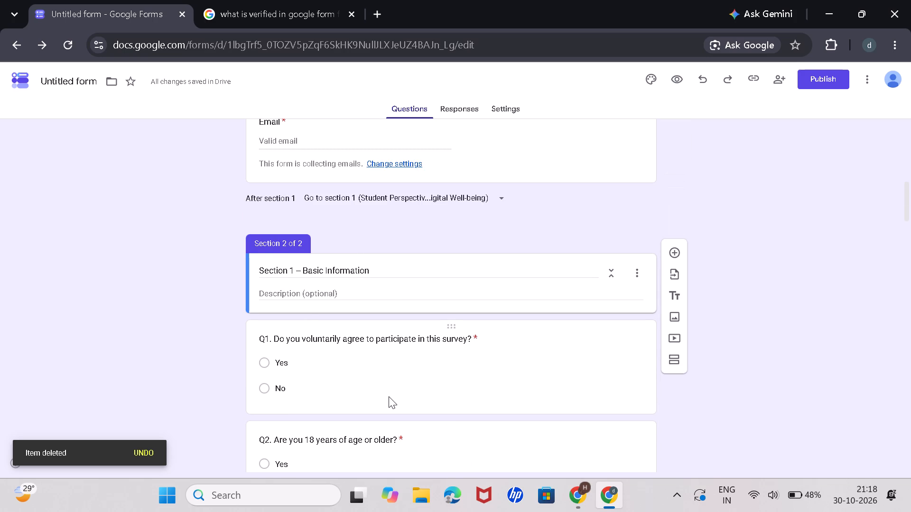
pyautogui.scroll(-2, 389, 396)
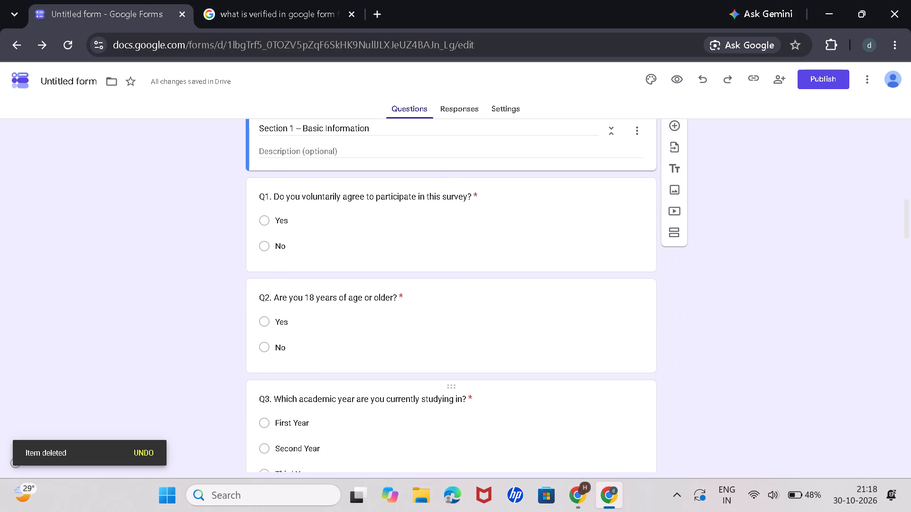
pyautogui.scroll(-6, 389, 396)
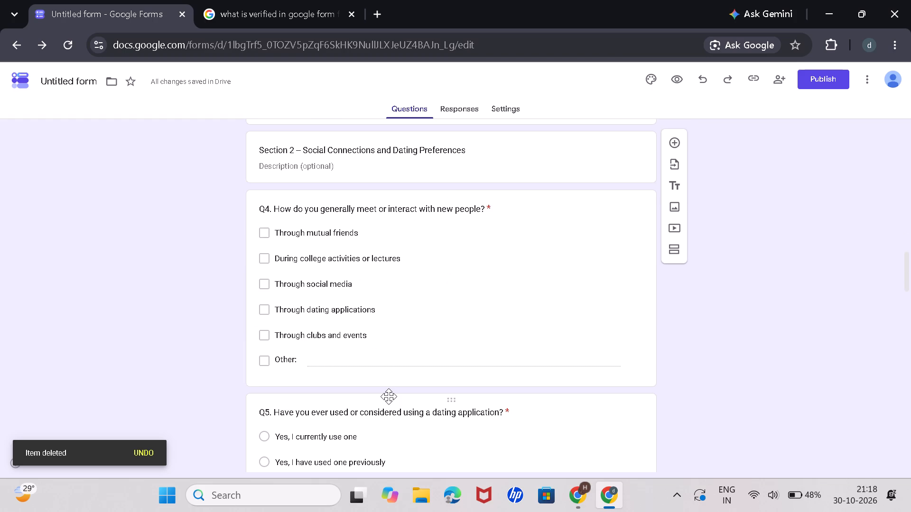
pyautogui.scroll(9, 389, 396)
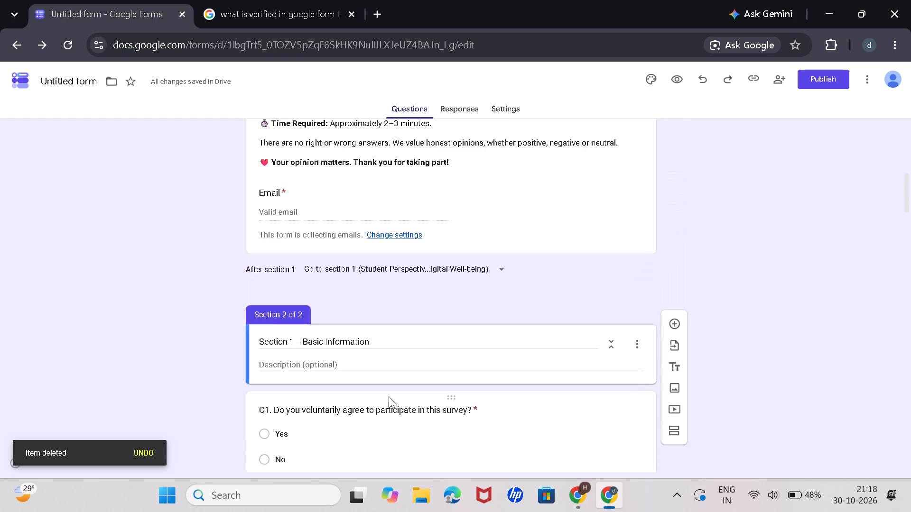
pyautogui.scroll(6, 389, 396)
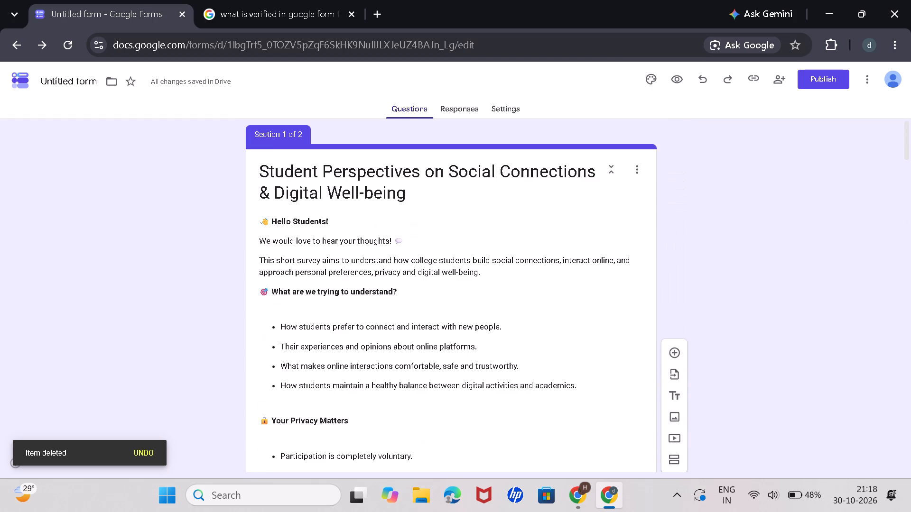
# Set the destination after section 1 to Go to section 2 (Section 1 – Basic Information).
pyautogui.scroll(-5, 389, 396)
pyautogui.click(400, 341)
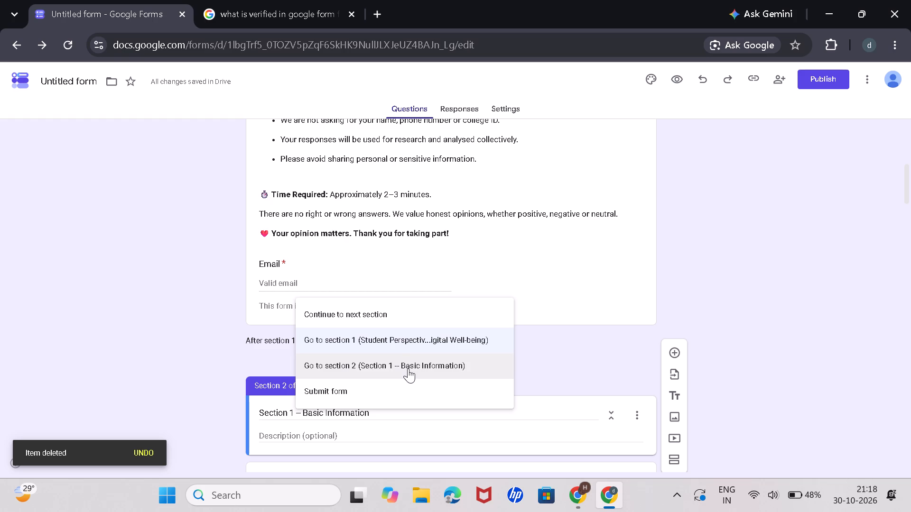
pyautogui.click(408, 368)
pyautogui.click(405, 345)
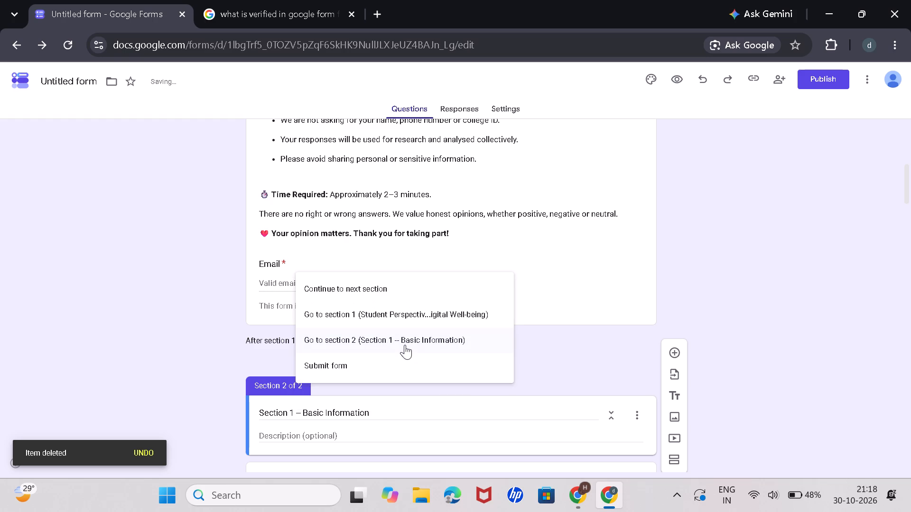
pyautogui.click(585, 335)
# Look through the survey from Section 1 – Basic Information to Q5 and back up to the form description.
pyautogui.scroll(-2, 577, 339)
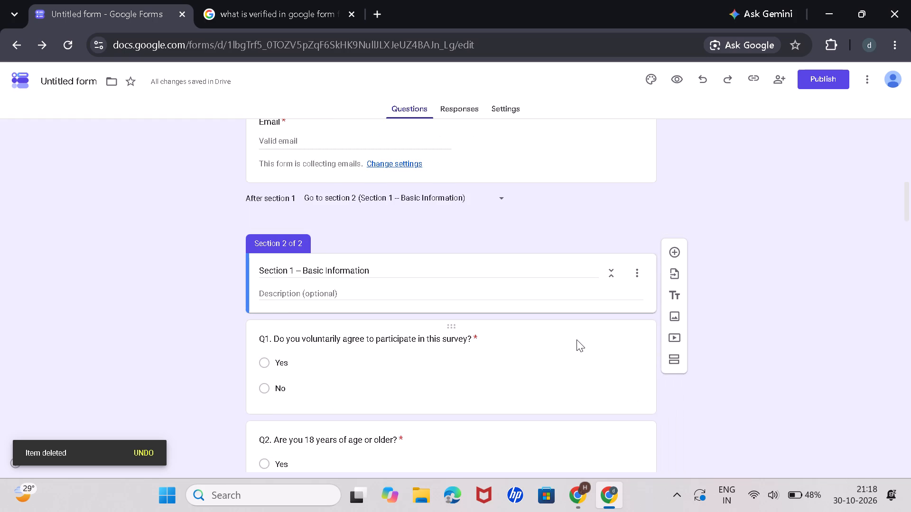
pyautogui.scroll(-1, 576, 339)
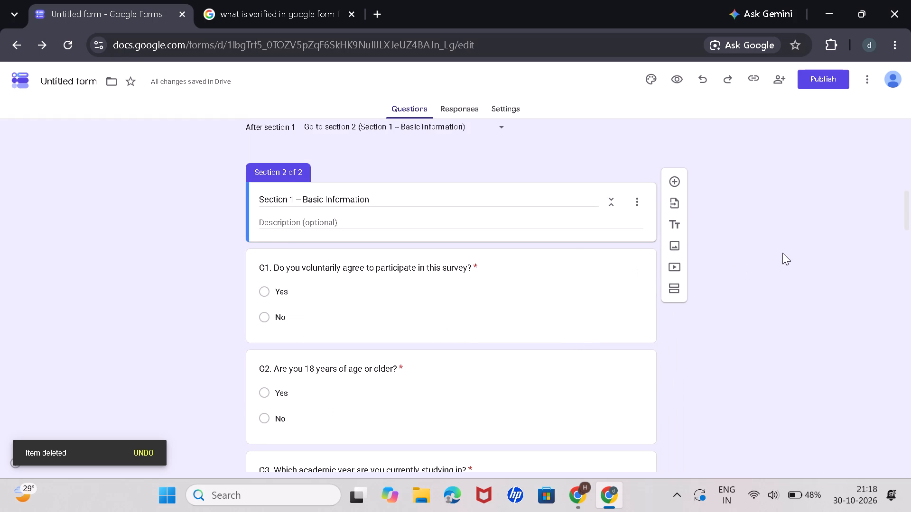
pyautogui.scroll(-7, 754, 272)
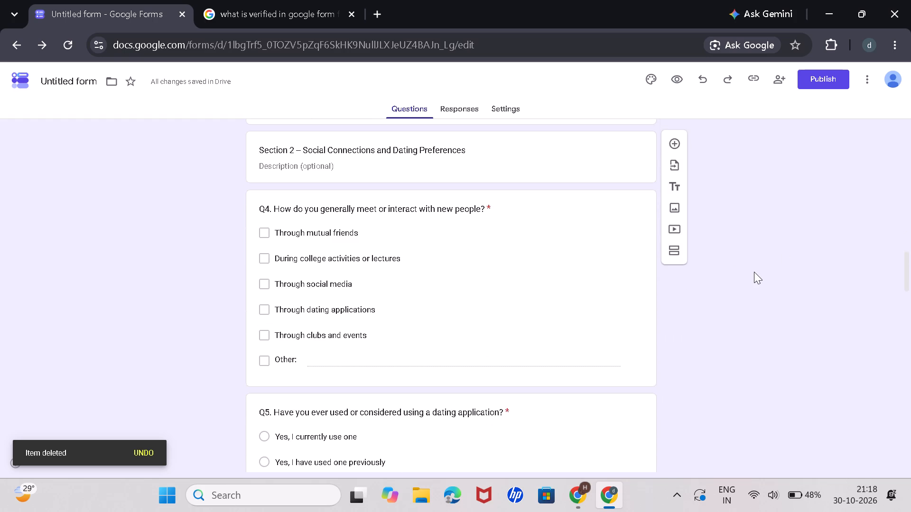
pyautogui.scroll(9, 754, 272)
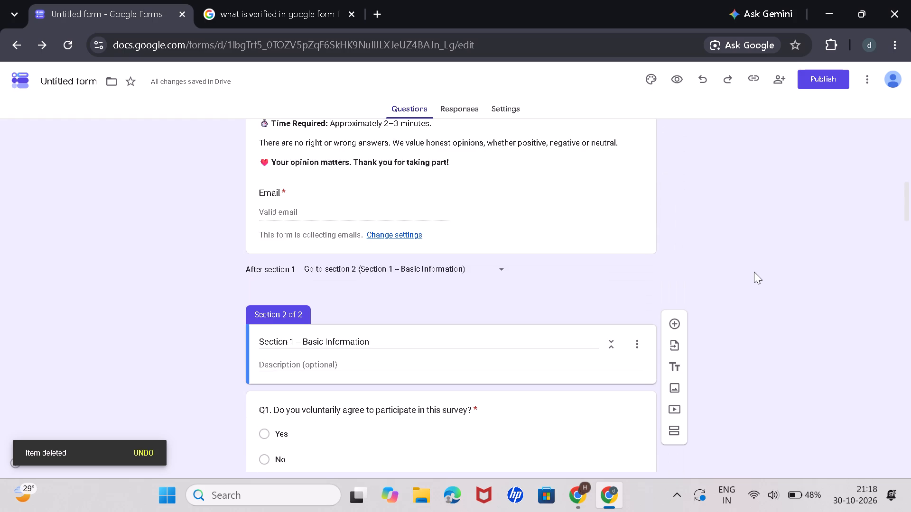
pyautogui.scroll(3, 244, 355)
pyautogui.scroll(-1, 244, 355)
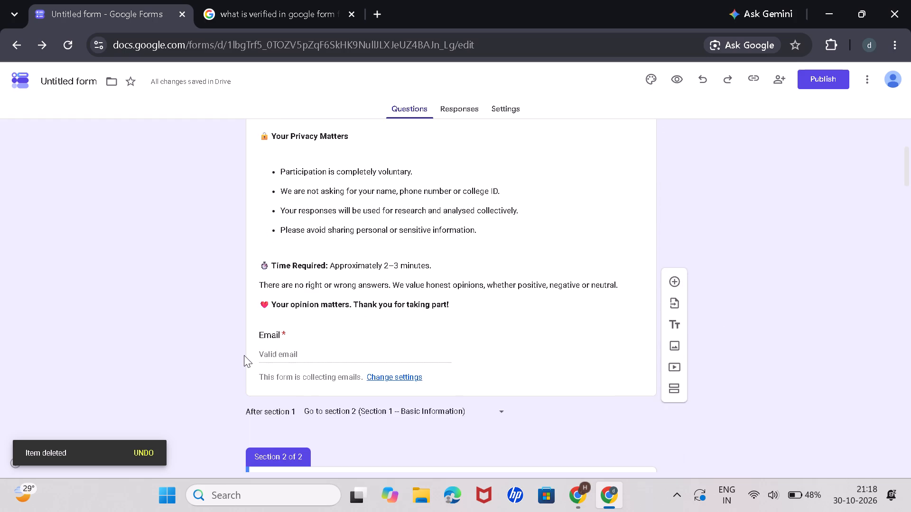
# Check the form's email collection and response settings, and return to the questions.
pyautogui.scroll(-1, 244, 355)
pyautogui.click(389, 303)
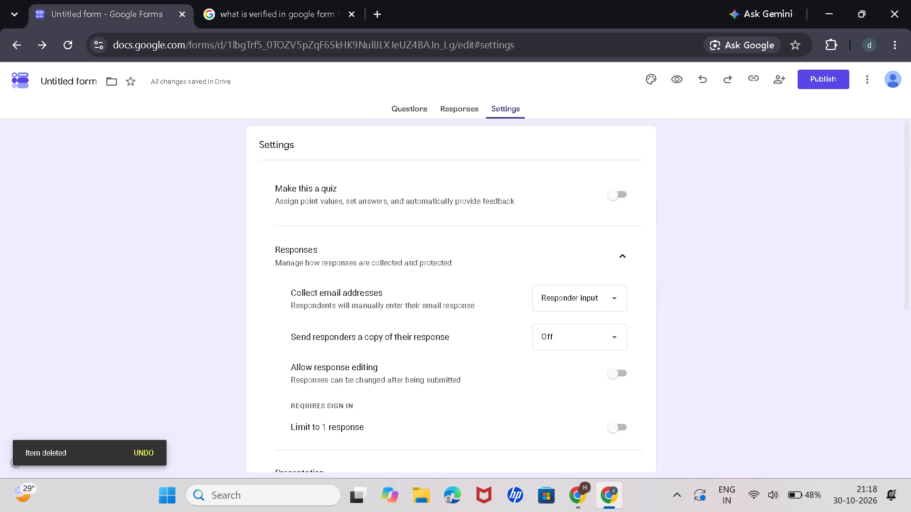
pyautogui.scroll(-5, 416, 347)
pyautogui.scroll(4, 416, 347)
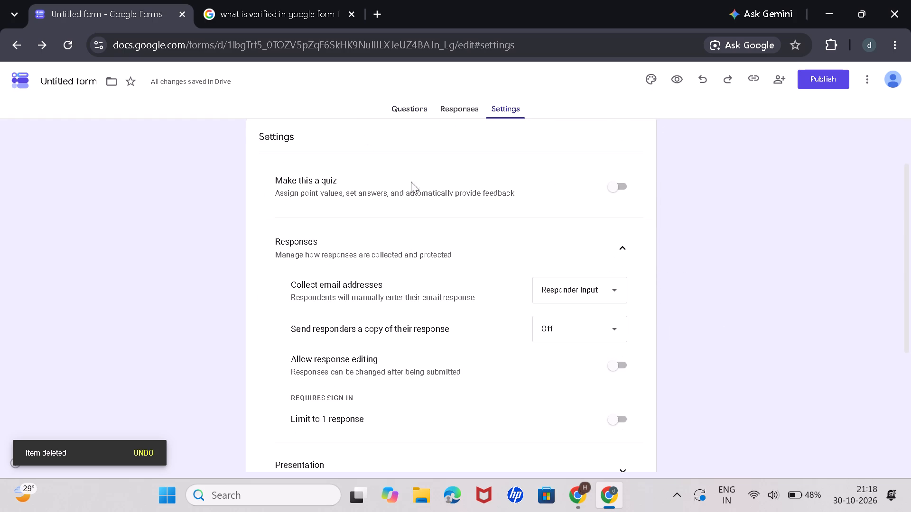
pyautogui.click(412, 107)
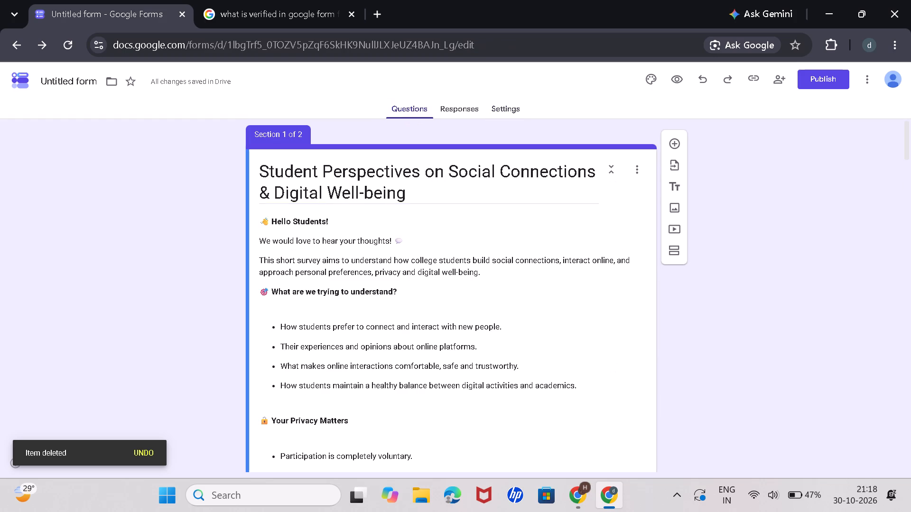
# Check the available section options for the form header section and review its description.
pyautogui.click(634, 169)
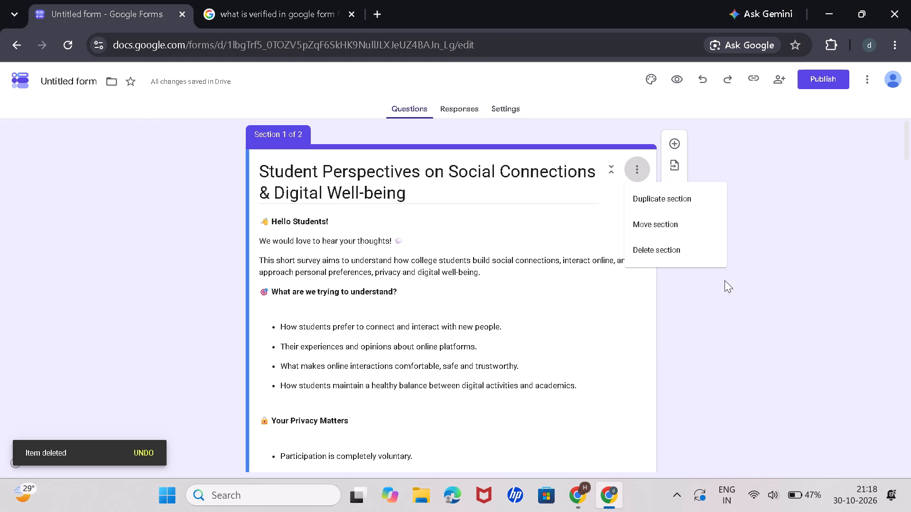
pyautogui.click(777, 291)
pyautogui.scroll(-5, 777, 291)
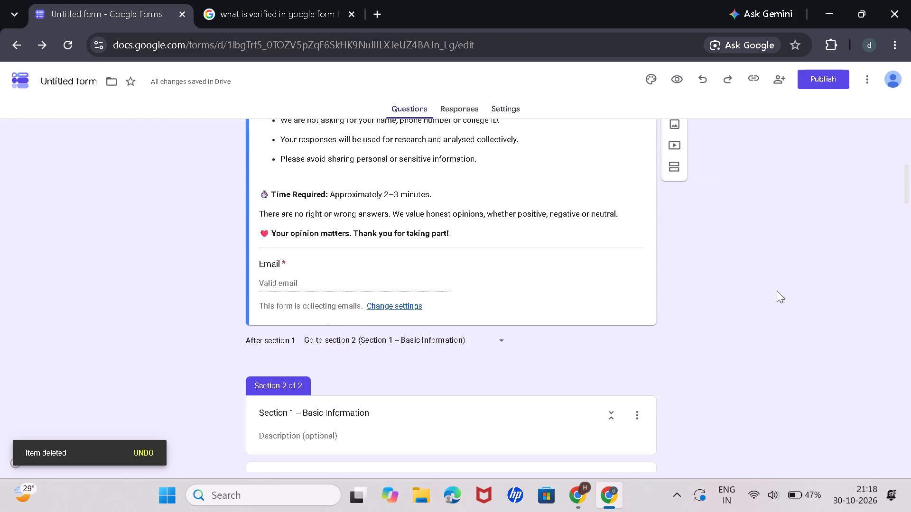
pyautogui.scroll(3, 777, 291)
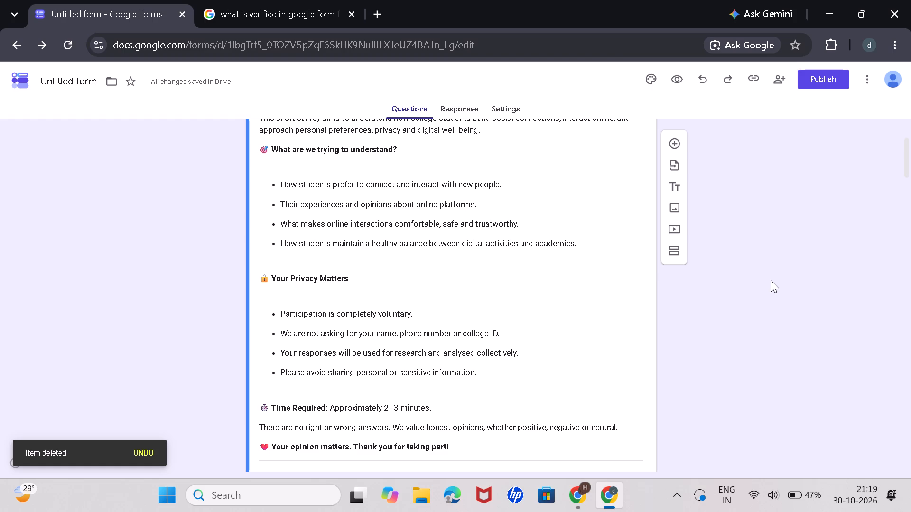
pyautogui.scroll(2, 619, 311)
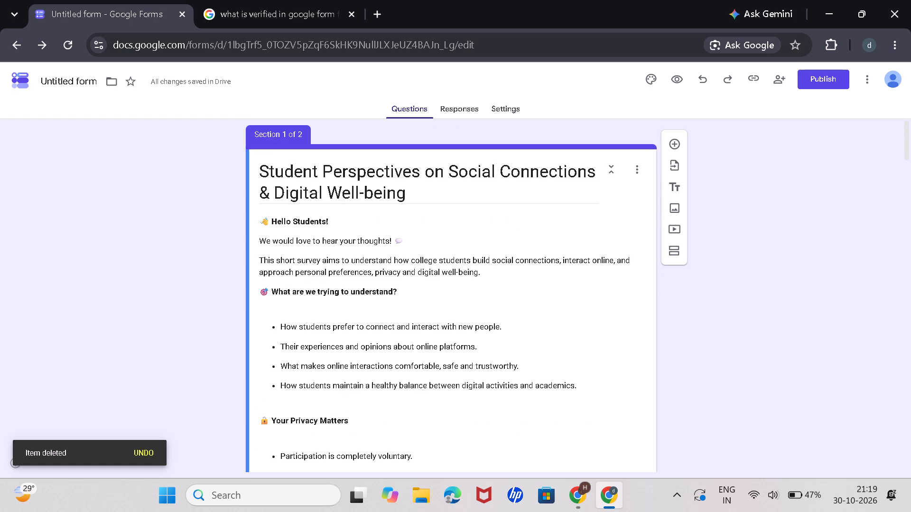
# Review the end of section 1 and examine its choices for where respondents go after it.
pyautogui.scroll(-9, 436, 344)
pyautogui.scroll(1, 436, 344)
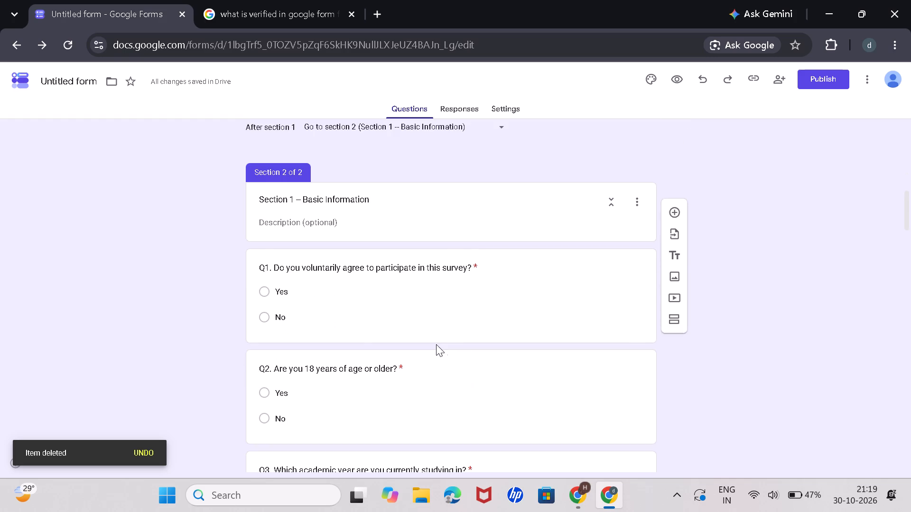
pyautogui.scroll(1, 402, 288)
pyautogui.click(407, 188)
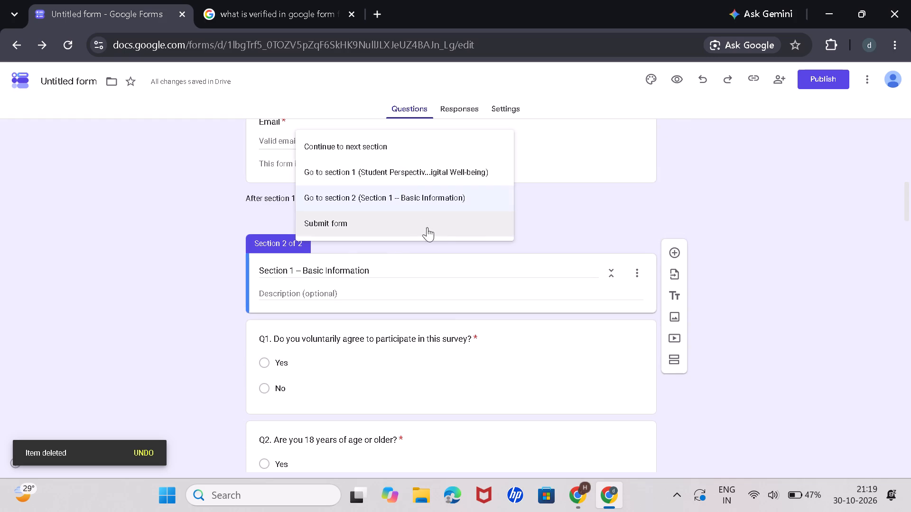
pyautogui.click(733, 189)
pyautogui.scroll(9, 733, 189)
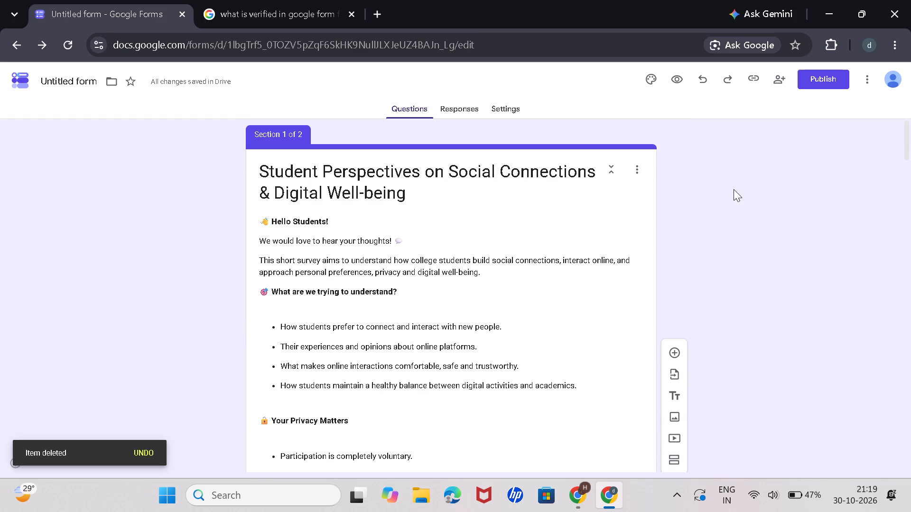
pyautogui.scroll(-5, 734, 189)
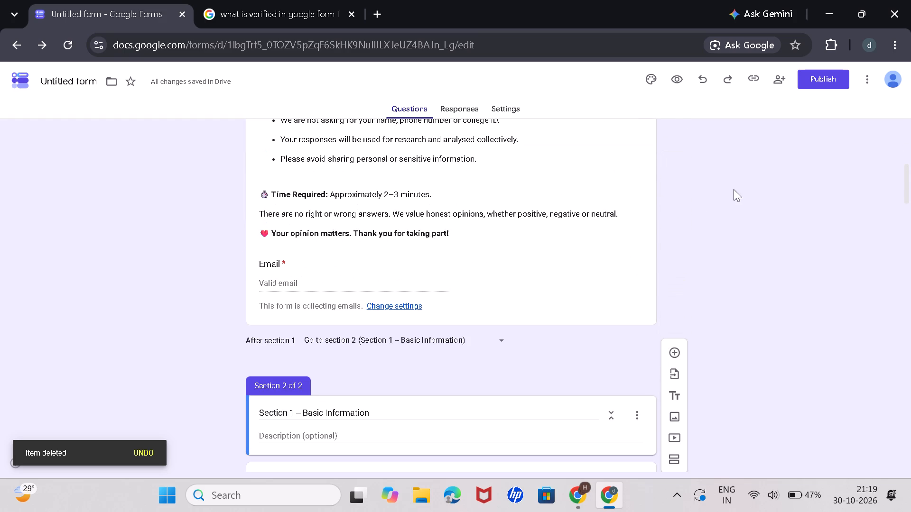
pyautogui.scroll(-3, 734, 189)
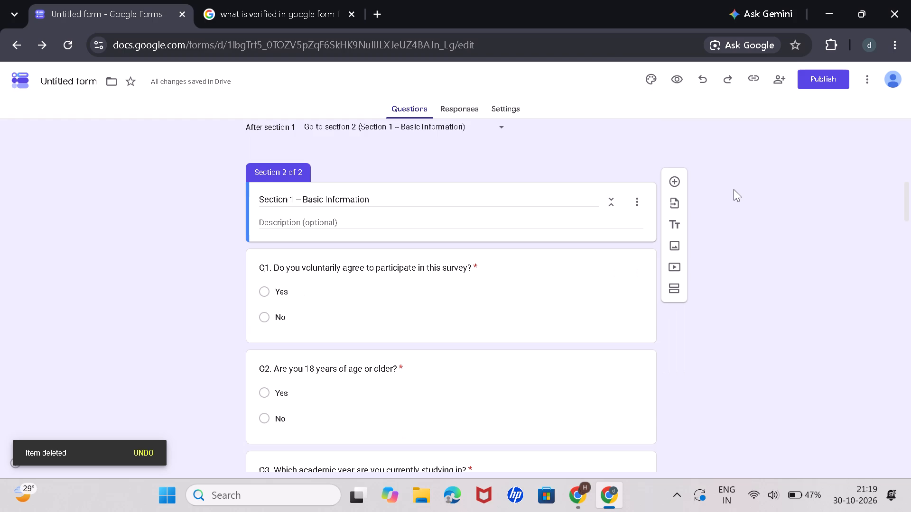
pyautogui.scroll(1, 377, 173)
pyautogui.click(378, 200)
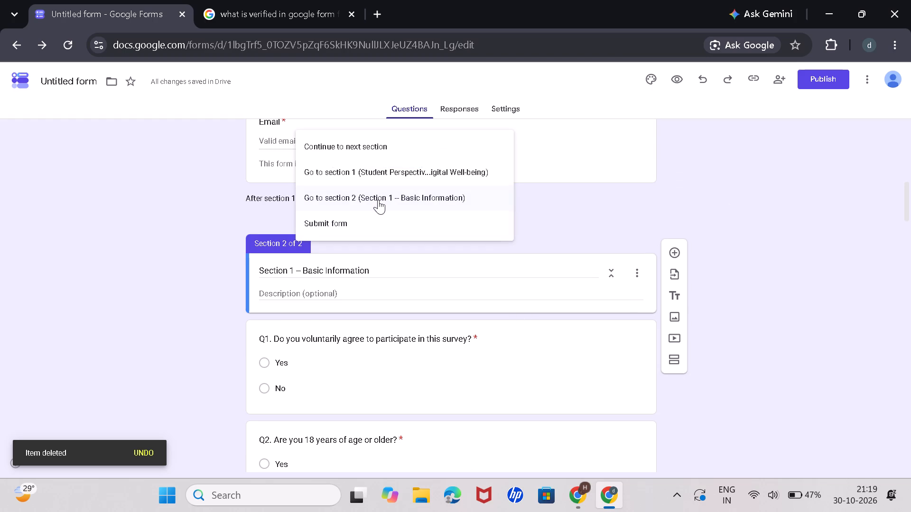
pyautogui.click(749, 168)
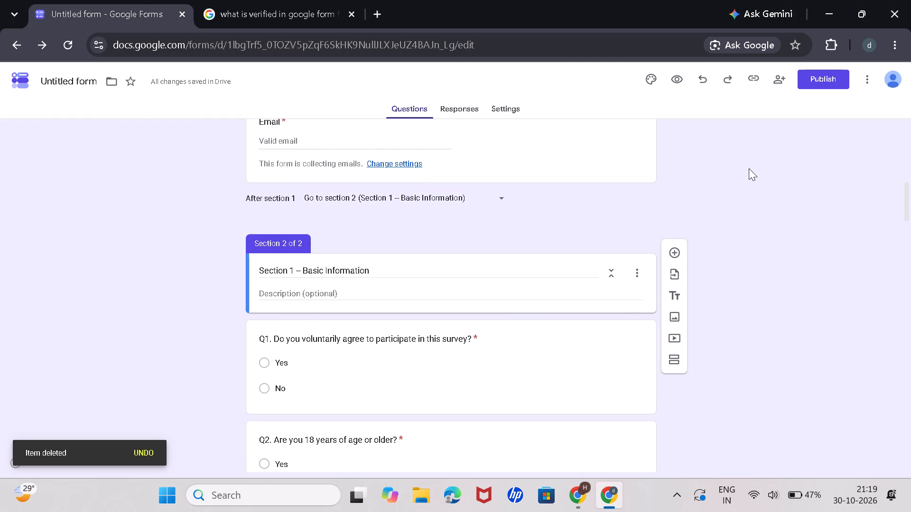
# Look through the survey questions from Section 1 – Basic Information down to Q10 at the end.
pyautogui.scroll(-1, 462, 298)
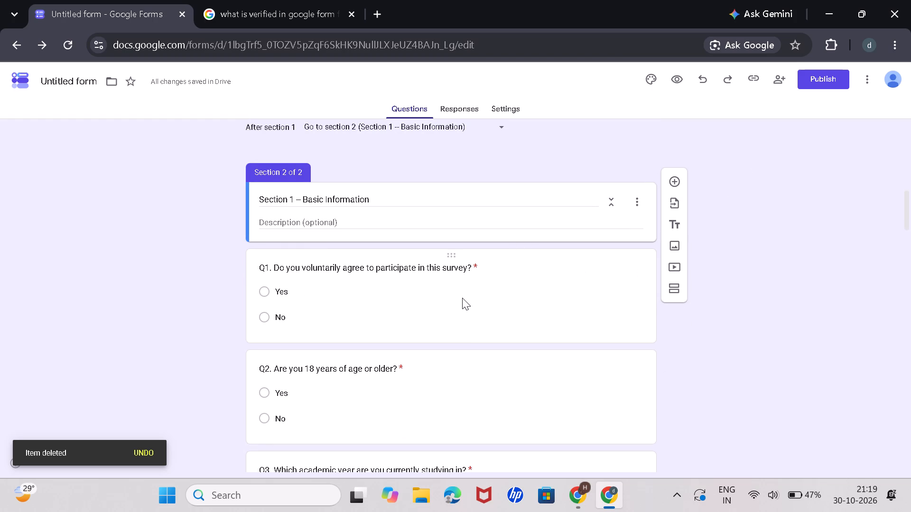
pyautogui.scroll(-7, 461, 297)
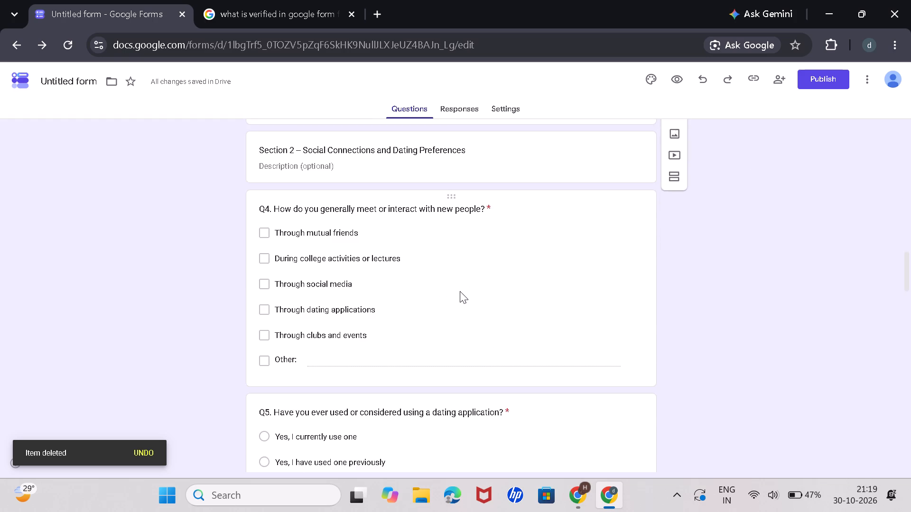
pyautogui.scroll(-13, 460, 291)
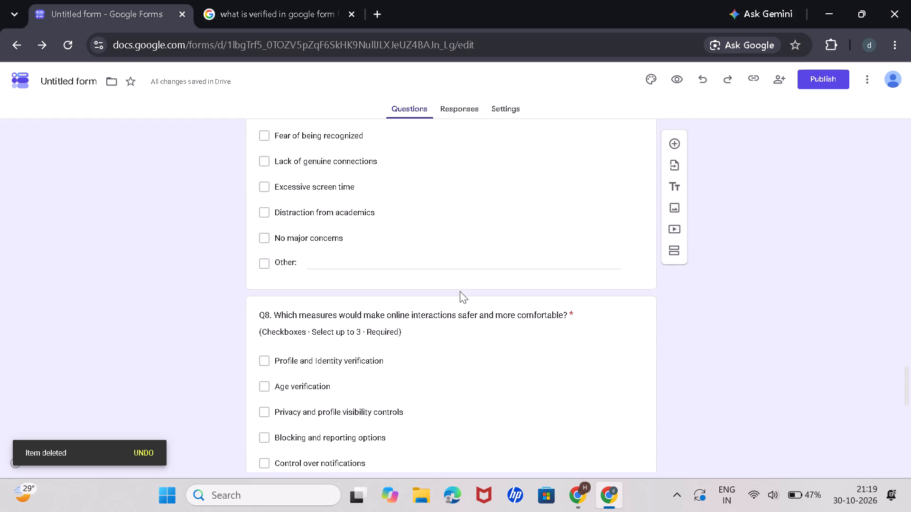
pyautogui.scroll(-14, 460, 291)
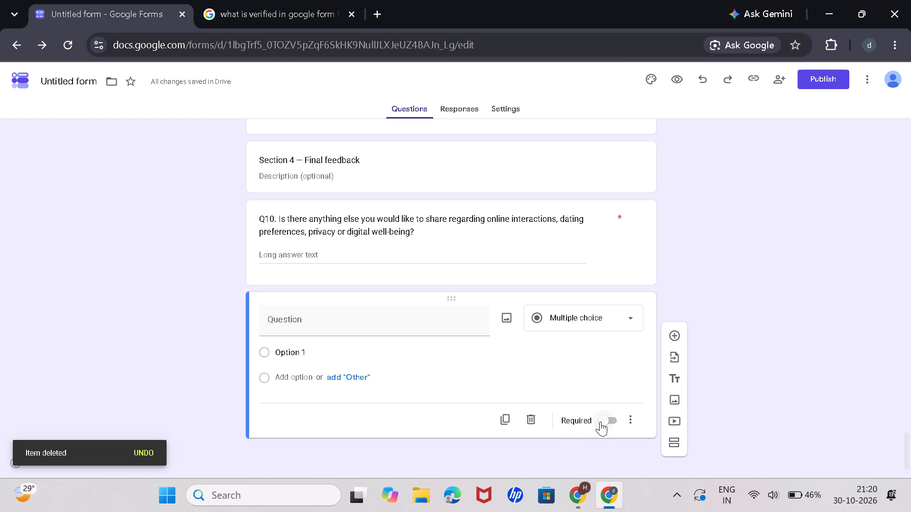
pyautogui.click(531, 416)
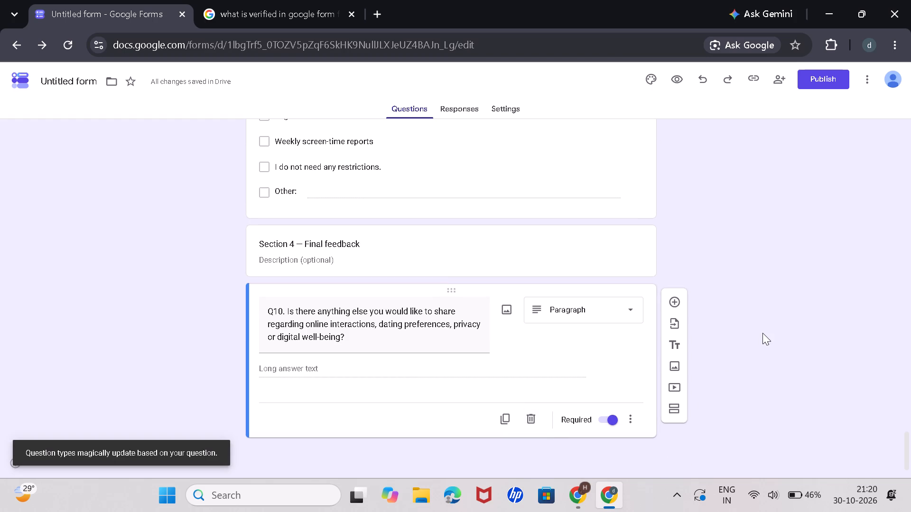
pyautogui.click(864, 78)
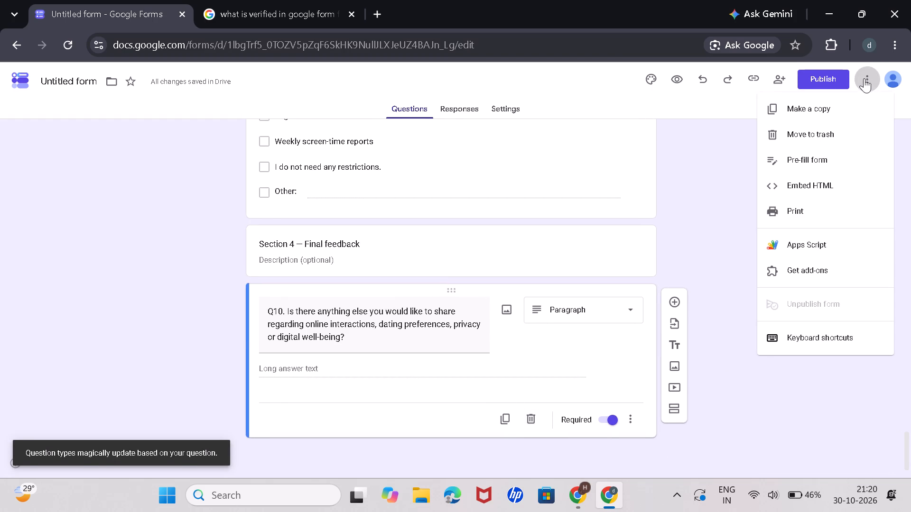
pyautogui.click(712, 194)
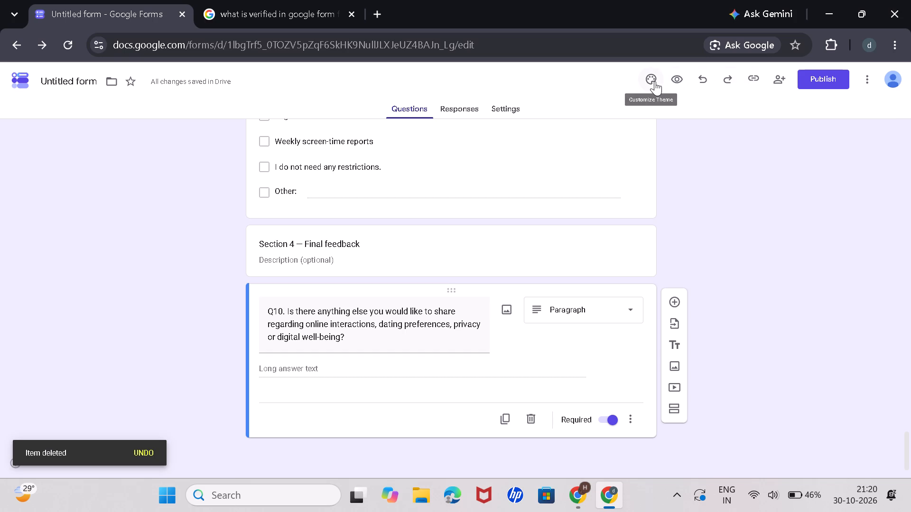
# Preview the form as a respondent, fill in the required email field, and advance to page 2.
pyautogui.click(680, 80)
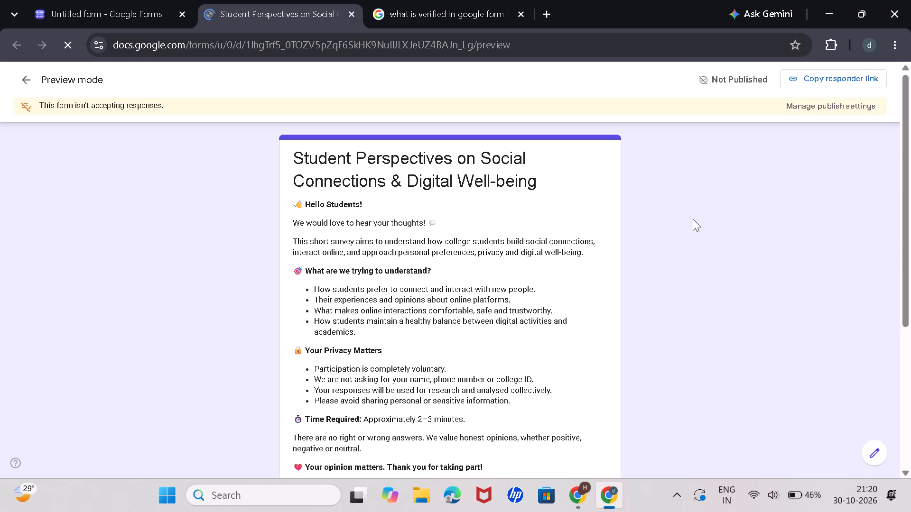
pyautogui.scroll(-2, 422, 319)
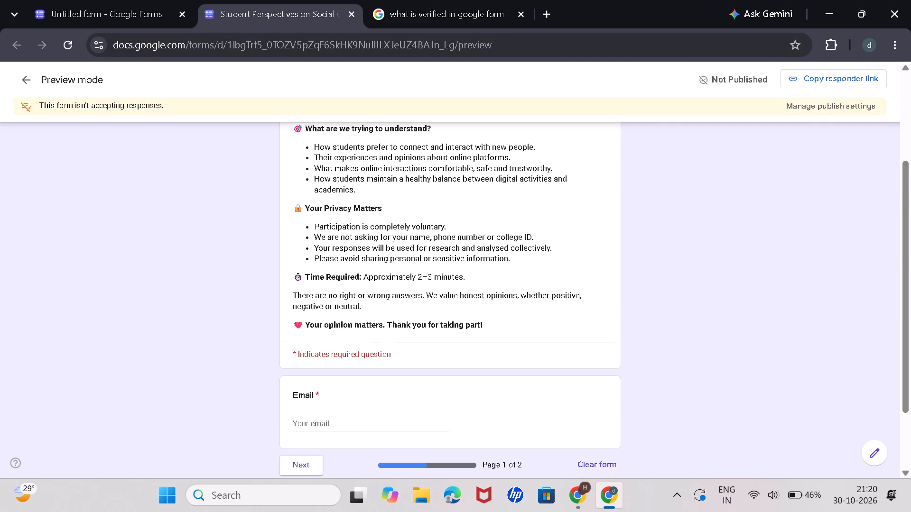
pyautogui.scroll(-1, 422, 319)
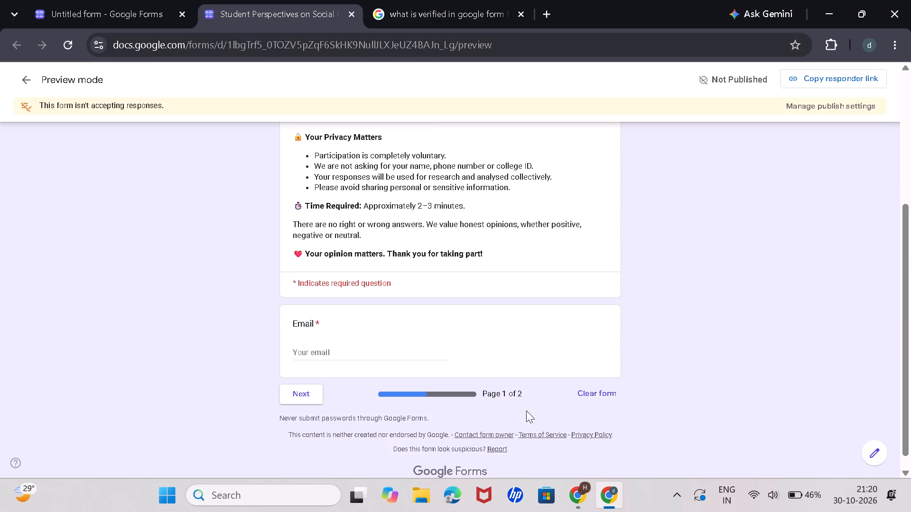
pyautogui.click(296, 396)
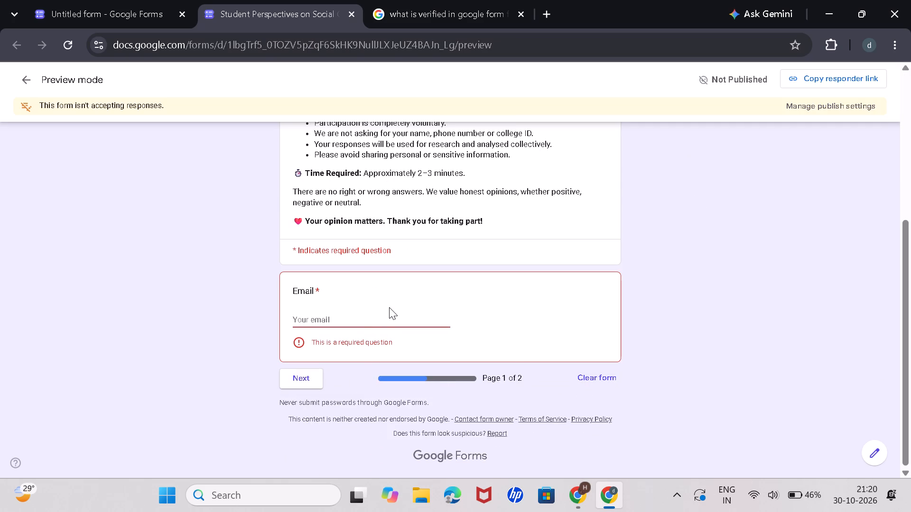
pyautogui.click(394, 320)
pyautogui.click(425, 359)
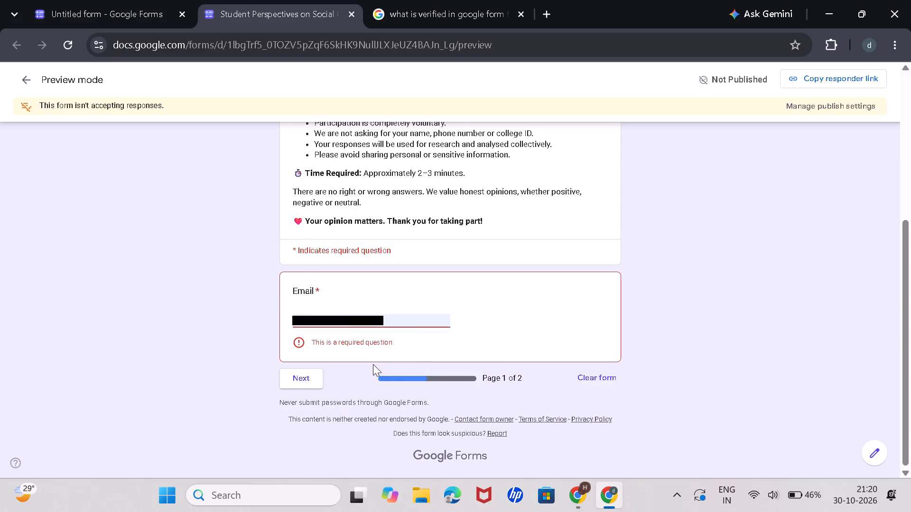
pyautogui.click(316, 382)
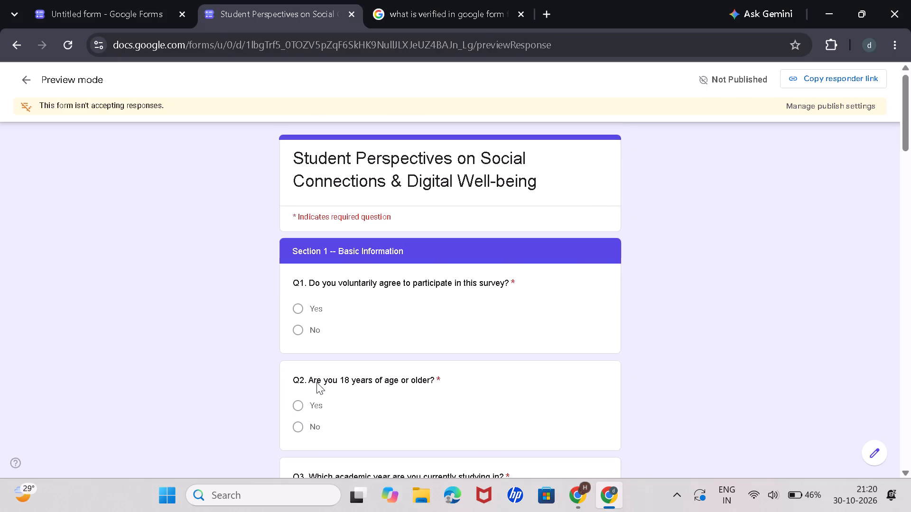
# Review page 2 of the preview from Section 1 – Basic Information through Q10, checking how the sections and questions are laid out.
pyautogui.scroll(-3, 316, 382)
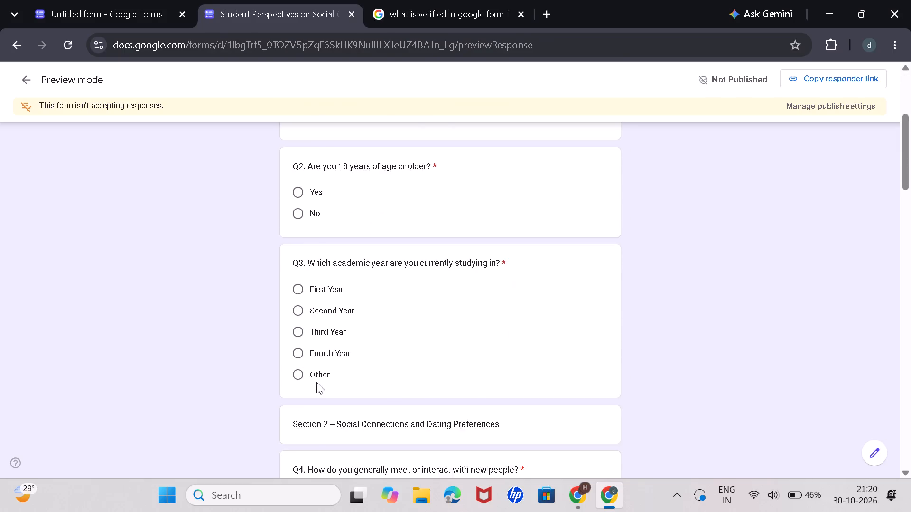
pyautogui.scroll(-5, 316, 382)
pyautogui.scroll(9, 316, 382)
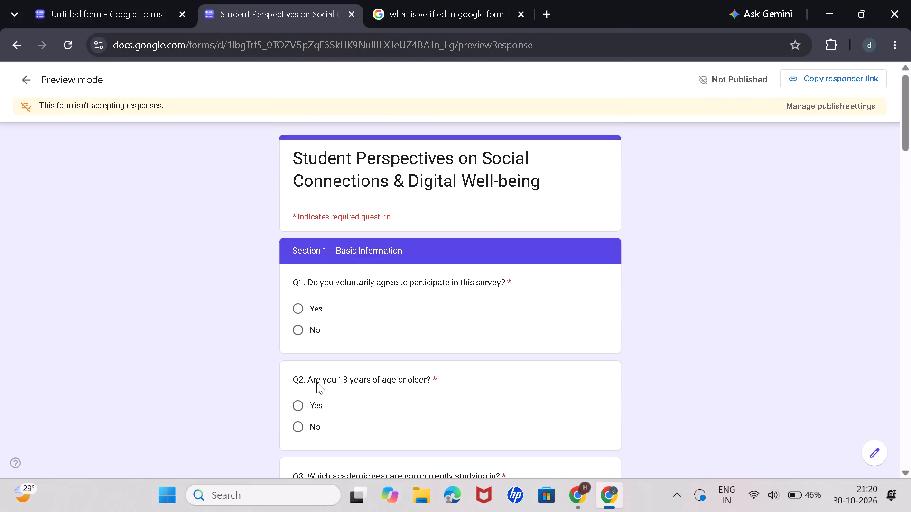
pyautogui.scroll(-5, 316, 382)
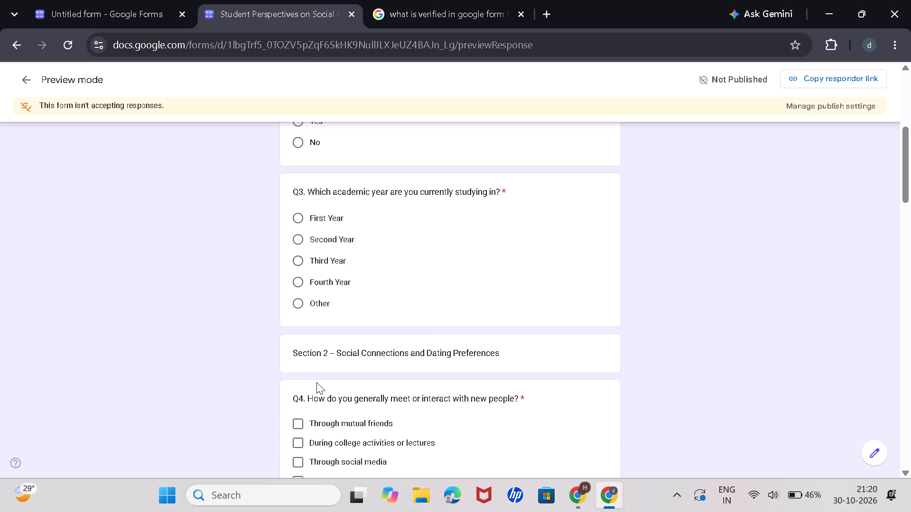
pyautogui.scroll(-19, 316, 382)
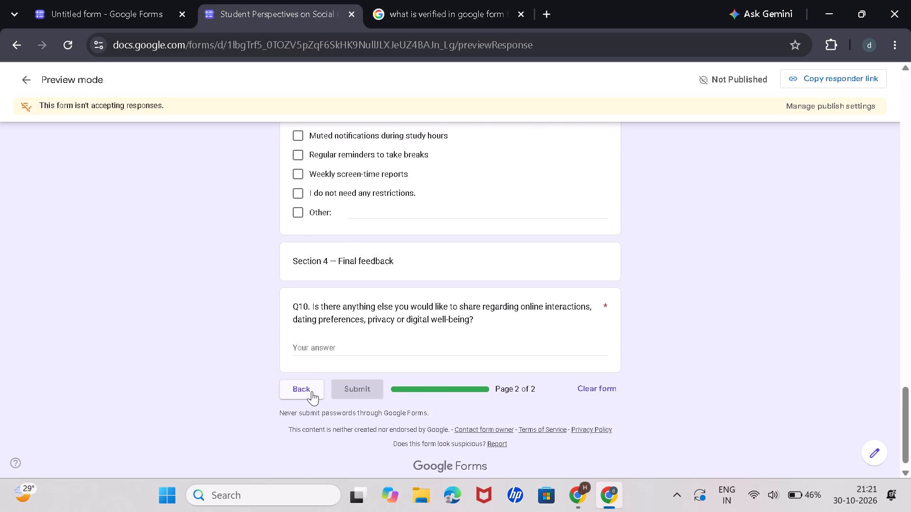
pyautogui.scroll(4, 312, 391)
pyautogui.scroll(-4, 312, 391)
pyautogui.scroll(12, 312, 391)
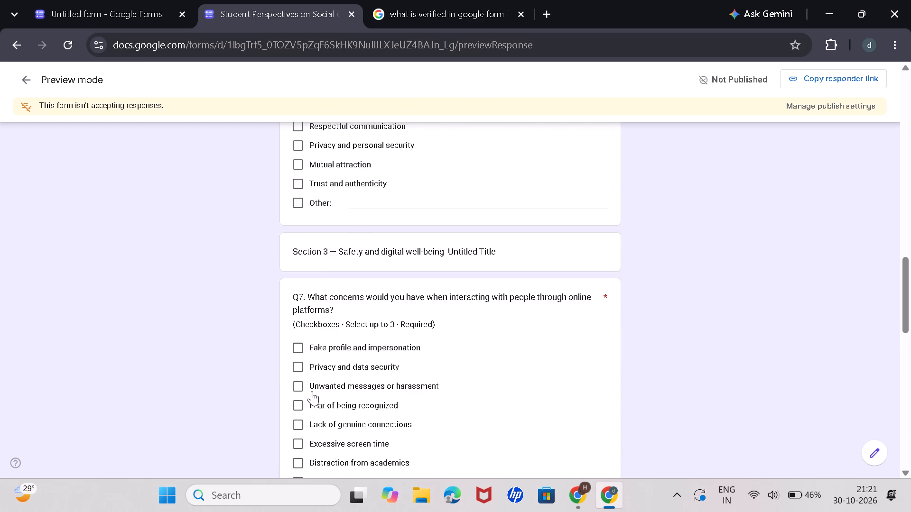
pyautogui.scroll(14, 312, 391)
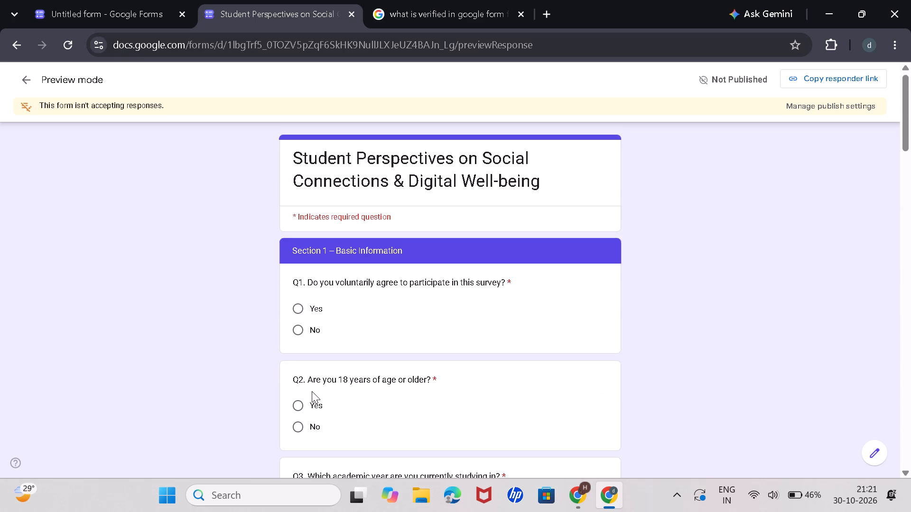
pyautogui.scroll(-1, 312, 391)
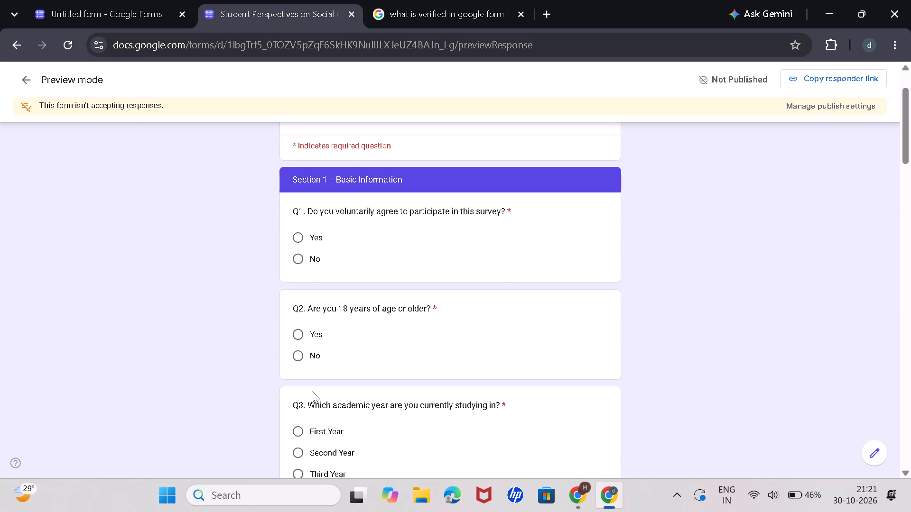
pyautogui.scroll(-5, 312, 391)
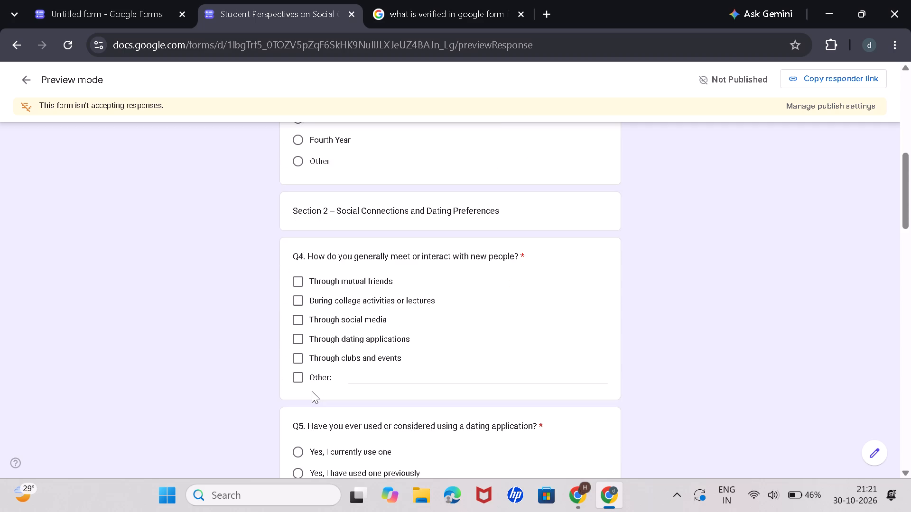
pyautogui.scroll(2, 312, 391)
pyautogui.scroll(-1, 312, 391)
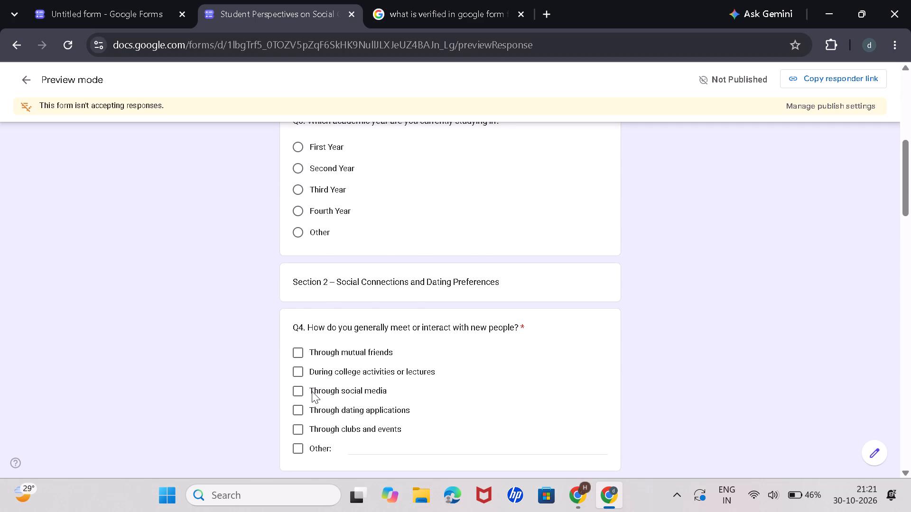
pyautogui.scroll(-18, 312, 391)
pyautogui.scroll(-6, 312, 391)
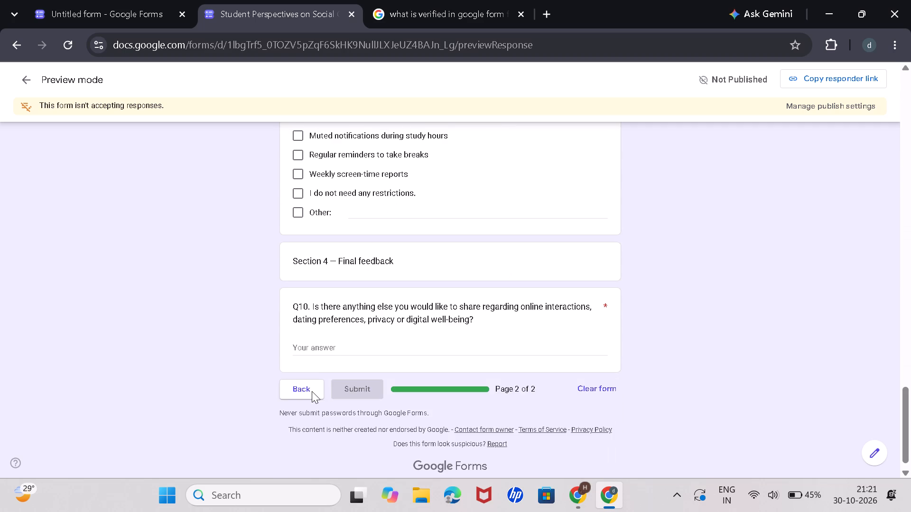
# Go back to the preview's first page and leave the preview for the form editor, discarding the test entries.
pyautogui.click(309, 383)
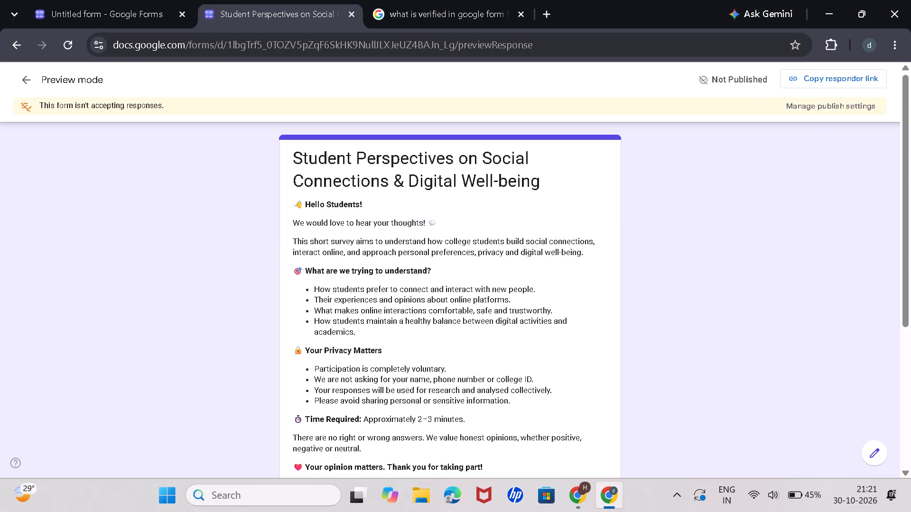
pyautogui.click(28, 78)
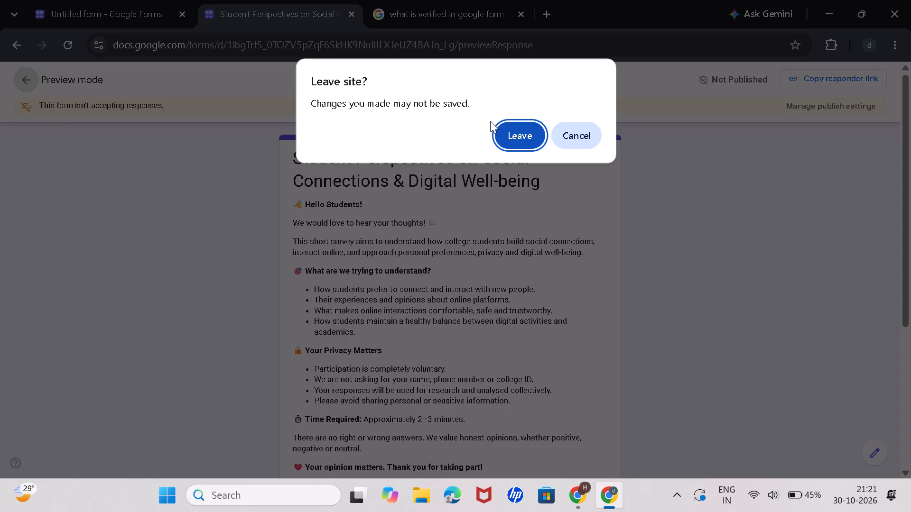
pyautogui.click(523, 138)
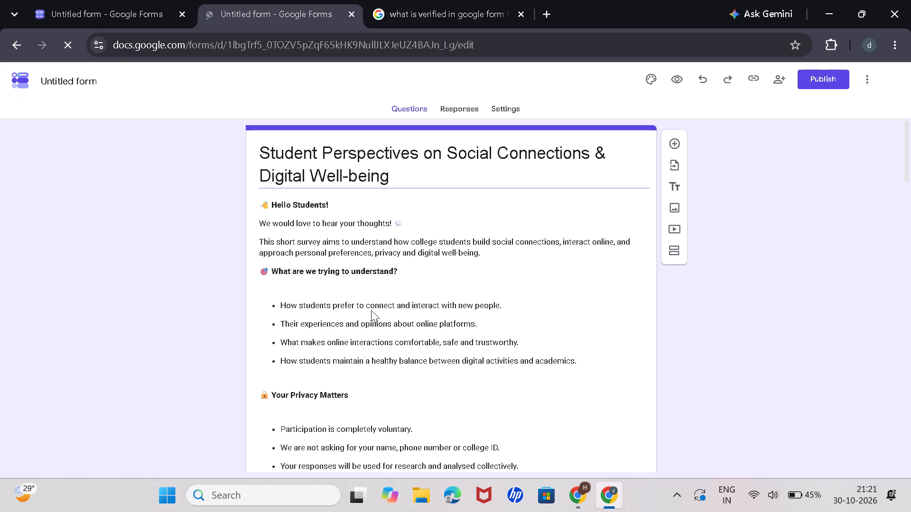
# Add a new section directly below the "Section 2 – Social Connections and Dating Preferences" title block, ahead of Q4.
pyautogui.scroll(-5, 369, 310)
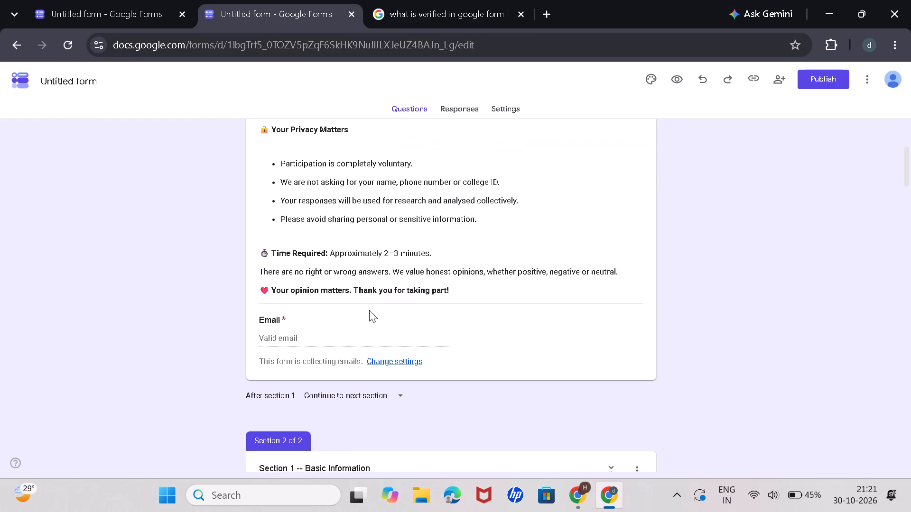
pyautogui.scroll(-8, 369, 310)
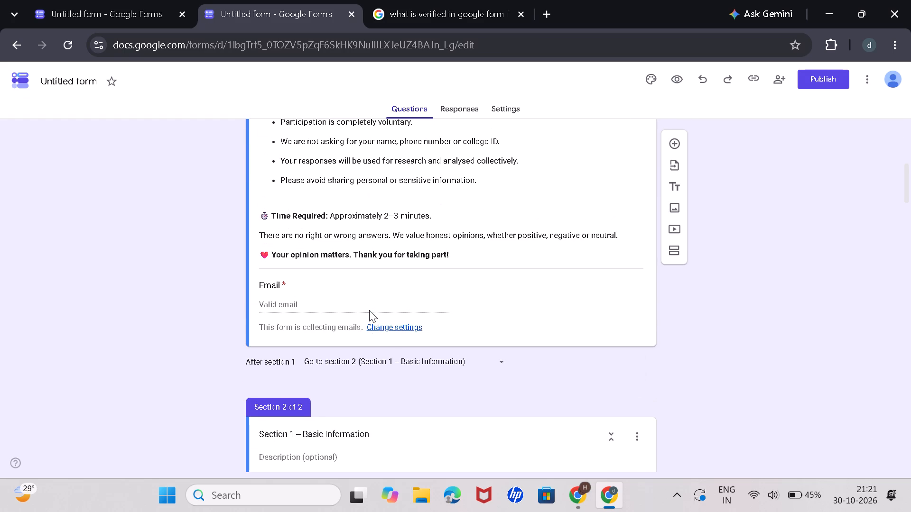
pyautogui.scroll(6, 369, 310)
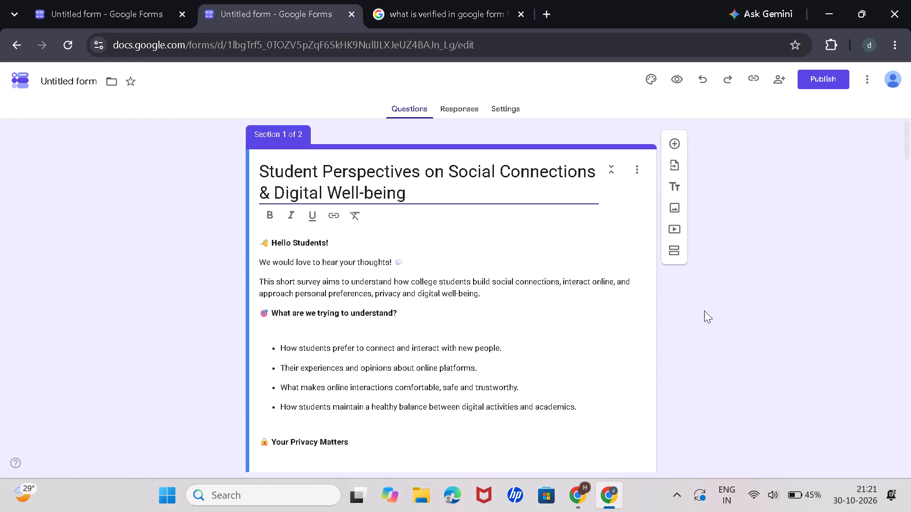
pyautogui.click(706, 311)
pyautogui.scroll(-12, 706, 310)
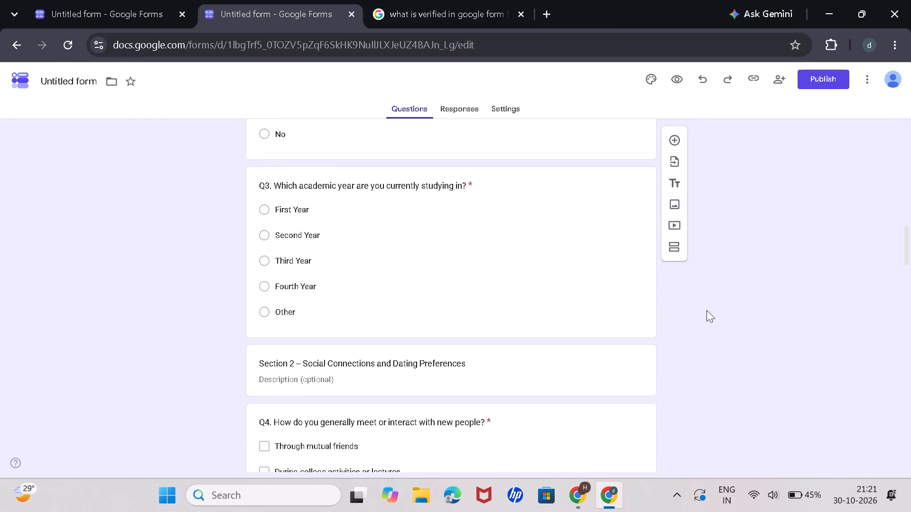
pyautogui.scroll(-3, 706, 310)
pyautogui.scroll(2, 706, 310)
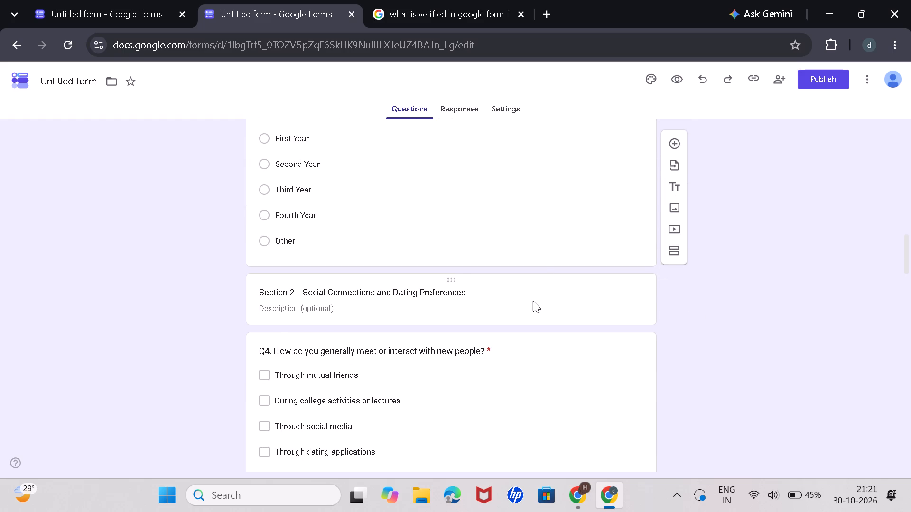
pyautogui.click(530, 303)
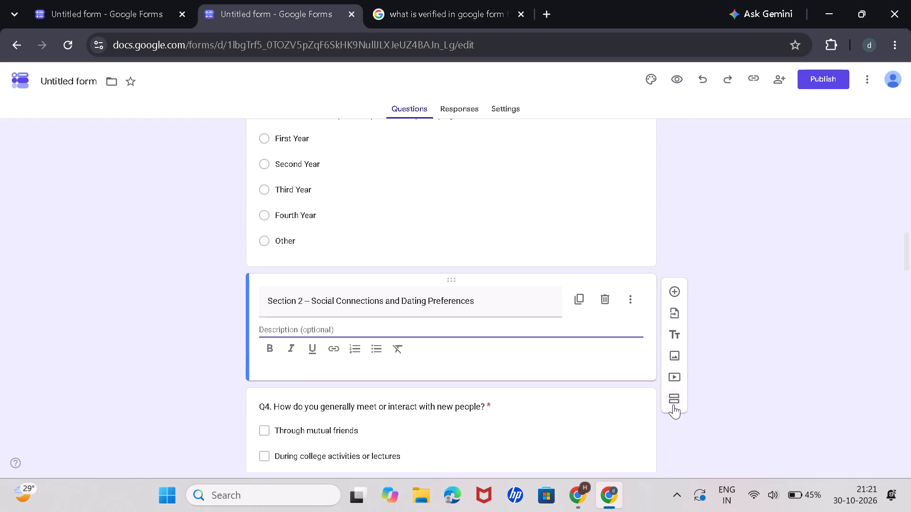
pyautogui.click(670, 402)
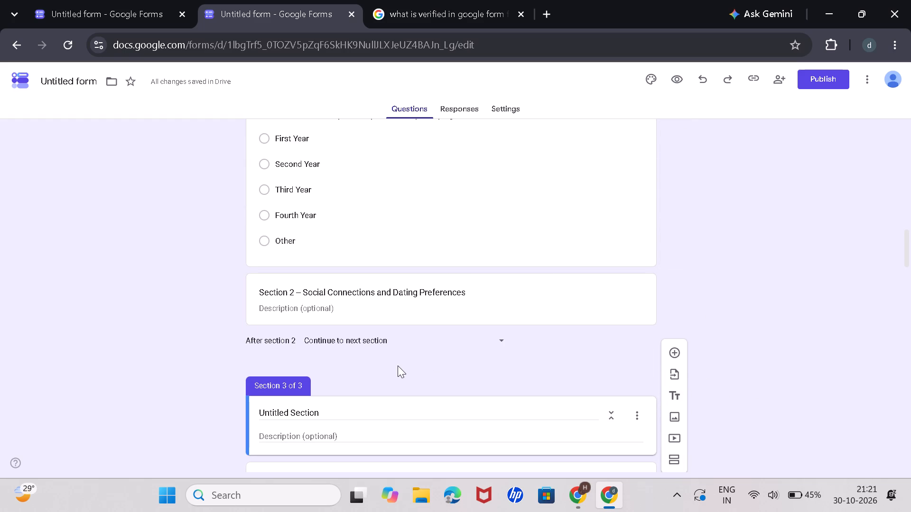
# Examine the after-section navigation options and the section layout from the introduction down to the new untitled section.
pyautogui.scroll(-3, 398, 366)
pyautogui.scroll(2, 398, 366)
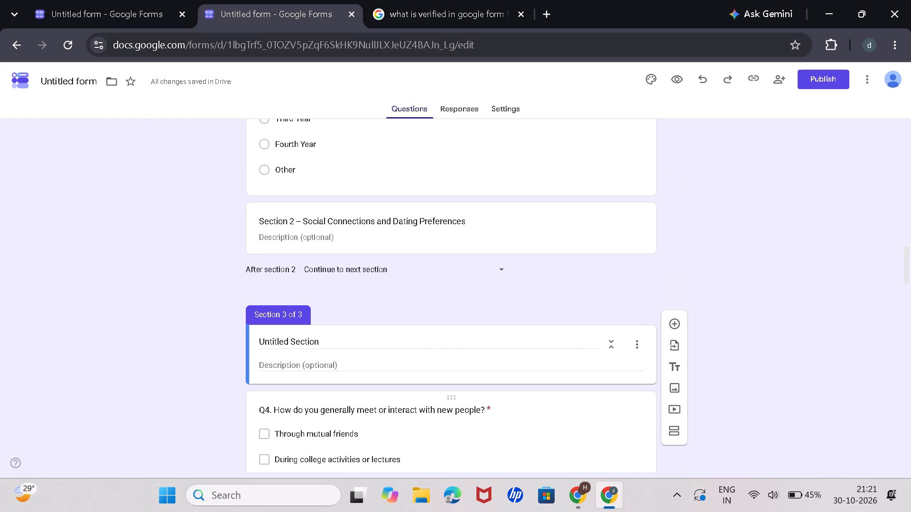
pyautogui.click(376, 269)
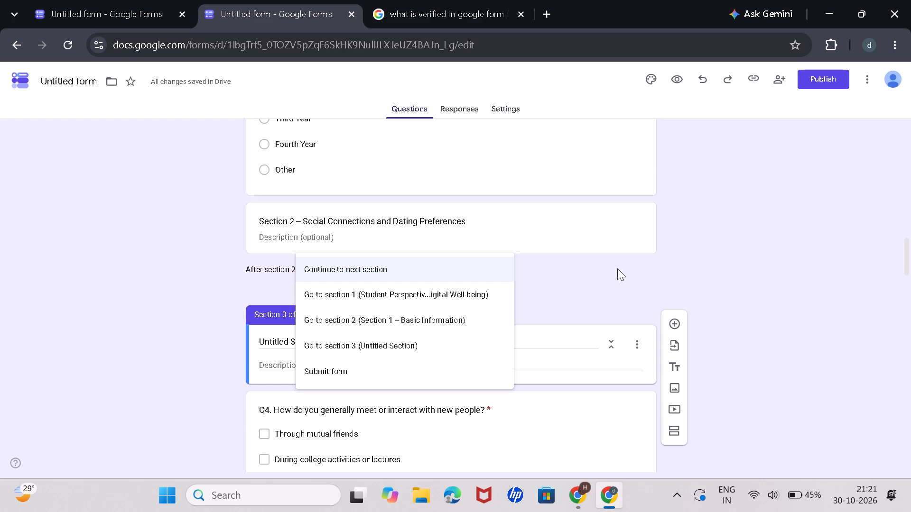
pyautogui.scroll(5, 617, 268)
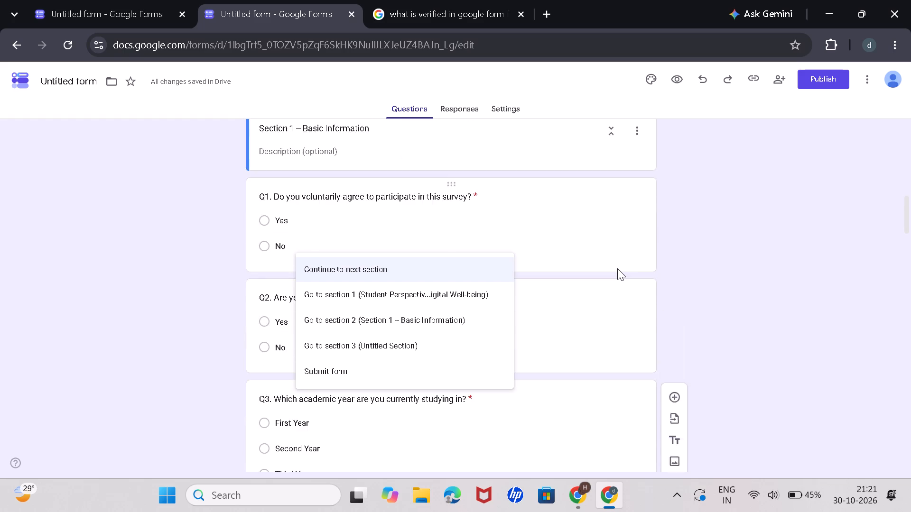
pyautogui.scroll(2, 617, 268)
pyautogui.scroll(-1, 617, 268)
pyautogui.scroll(1, 617, 268)
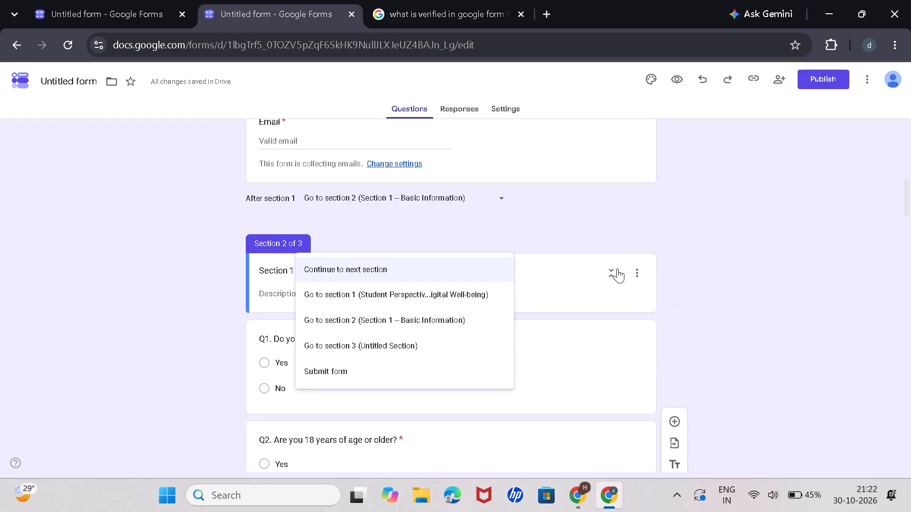
pyautogui.click(813, 273)
pyautogui.scroll(5, 813, 273)
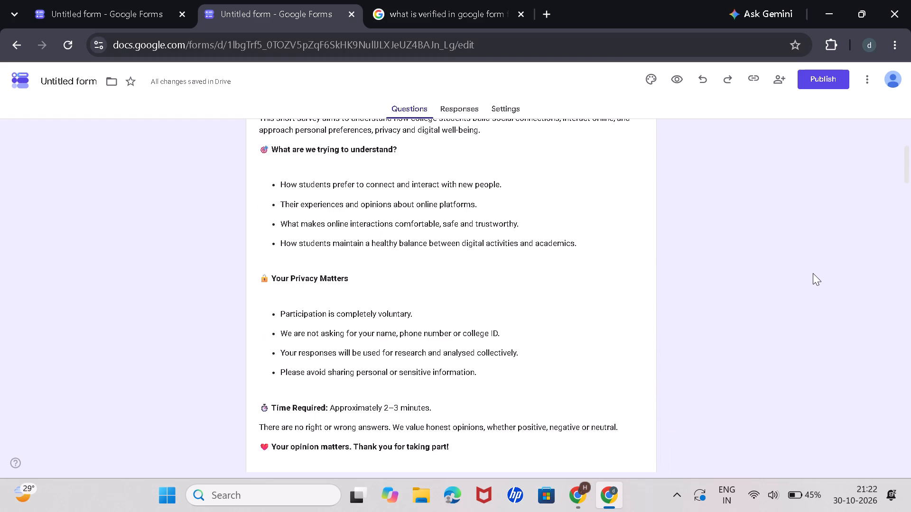
pyautogui.scroll(4, 813, 273)
pyautogui.scroll(-5, 813, 273)
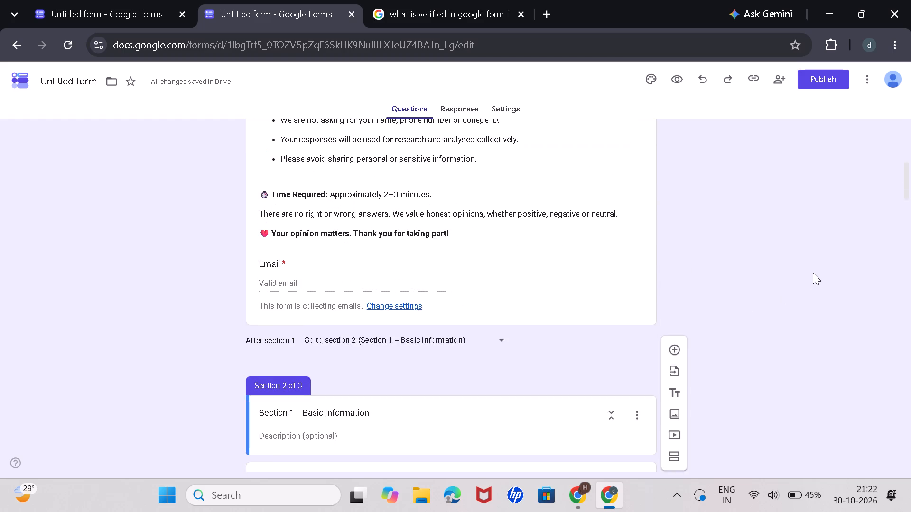
pyautogui.scroll(-2, 813, 272)
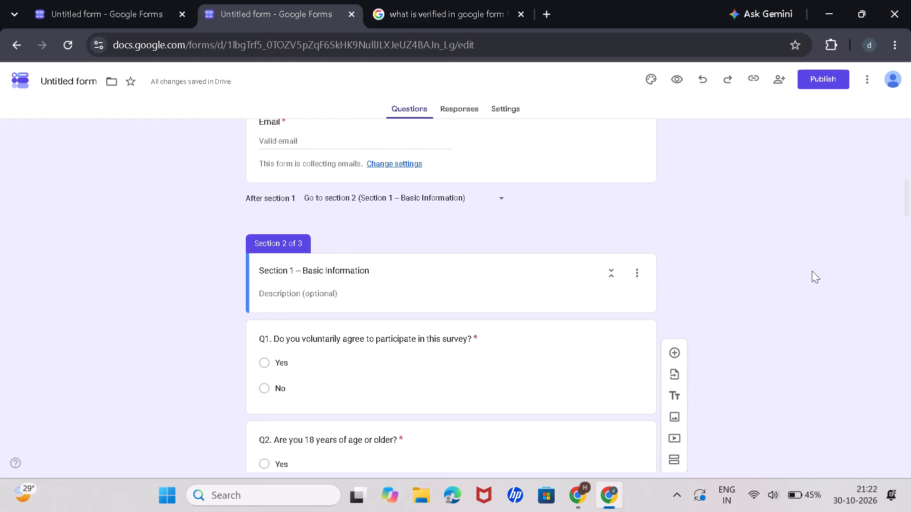
pyautogui.scroll(-4, 820, 250)
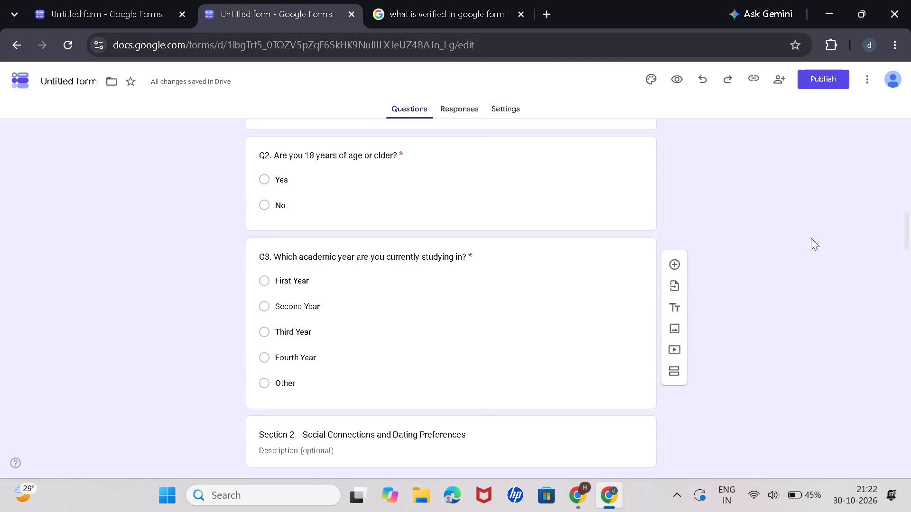
pyautogui.scroll(-4, 811, 238)
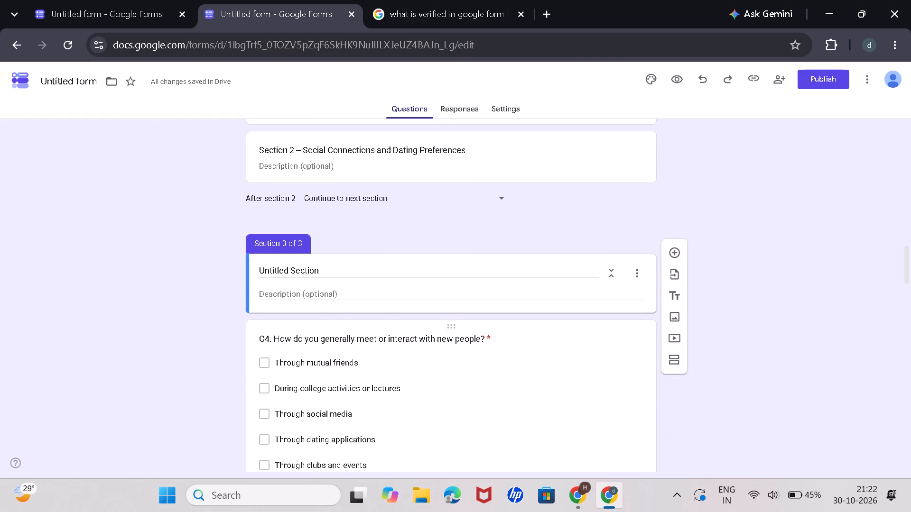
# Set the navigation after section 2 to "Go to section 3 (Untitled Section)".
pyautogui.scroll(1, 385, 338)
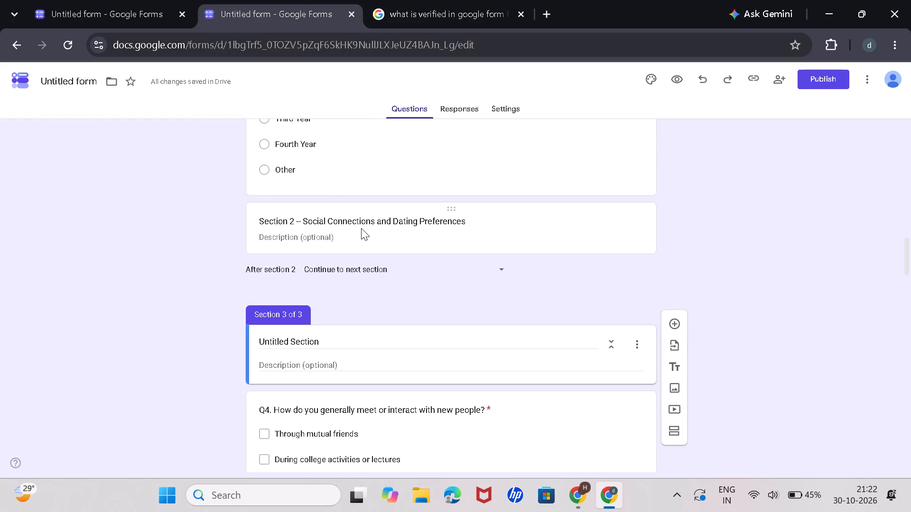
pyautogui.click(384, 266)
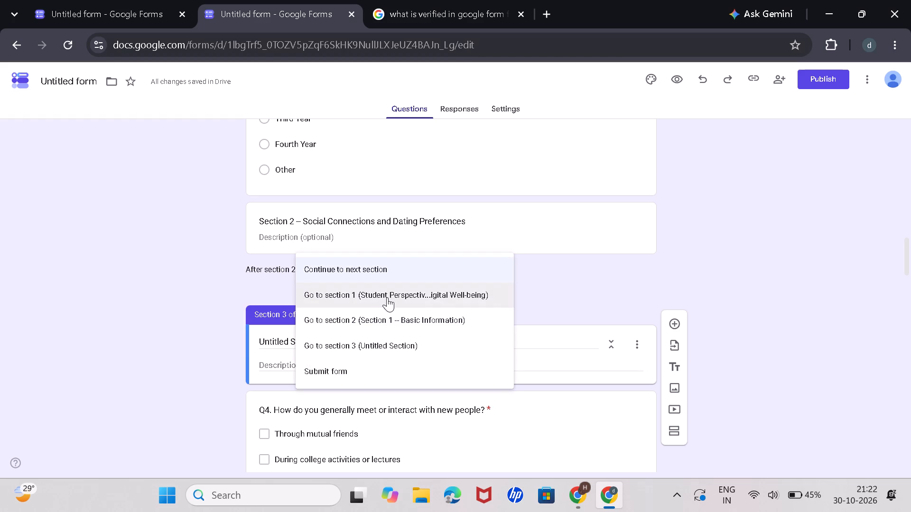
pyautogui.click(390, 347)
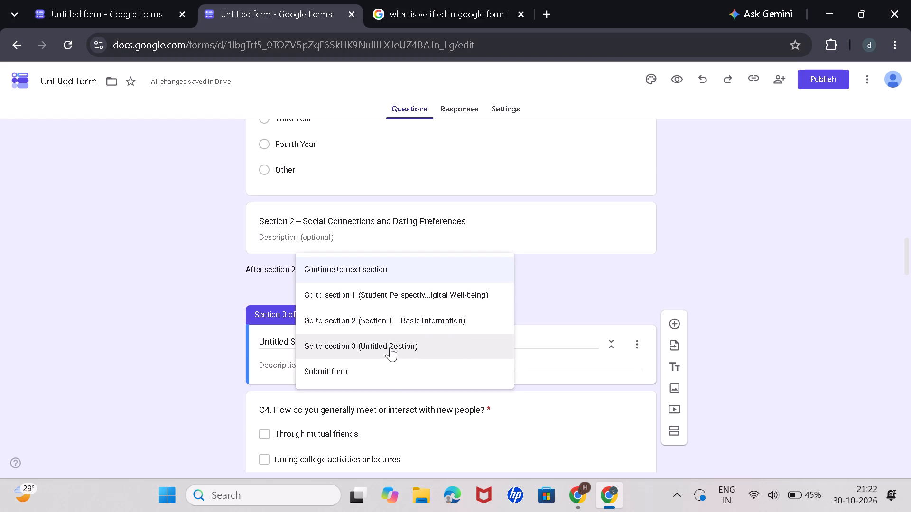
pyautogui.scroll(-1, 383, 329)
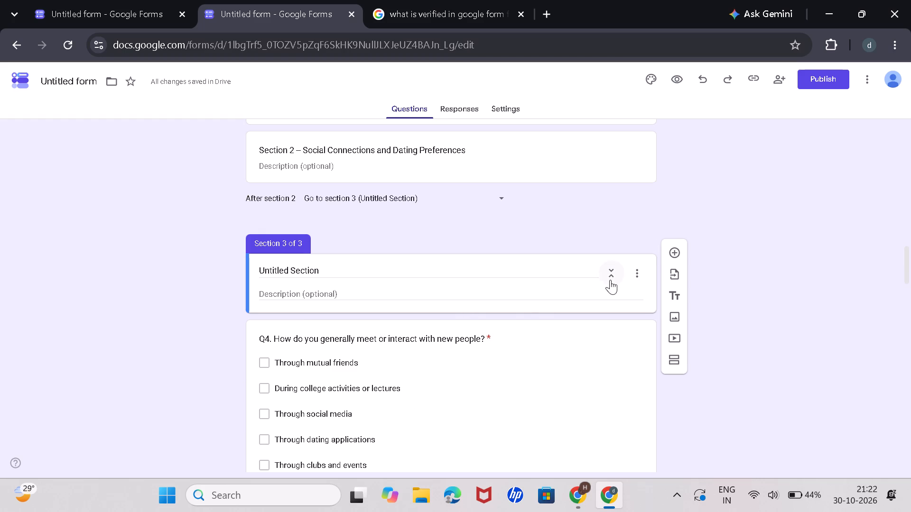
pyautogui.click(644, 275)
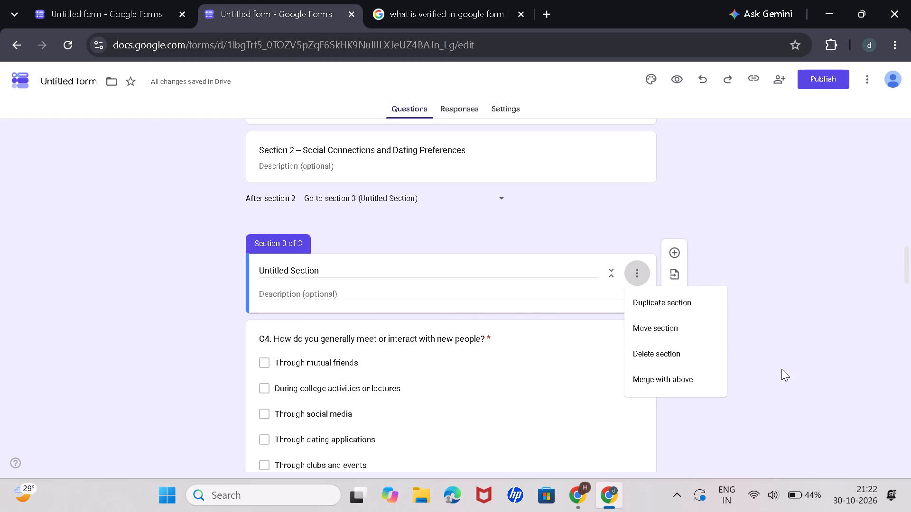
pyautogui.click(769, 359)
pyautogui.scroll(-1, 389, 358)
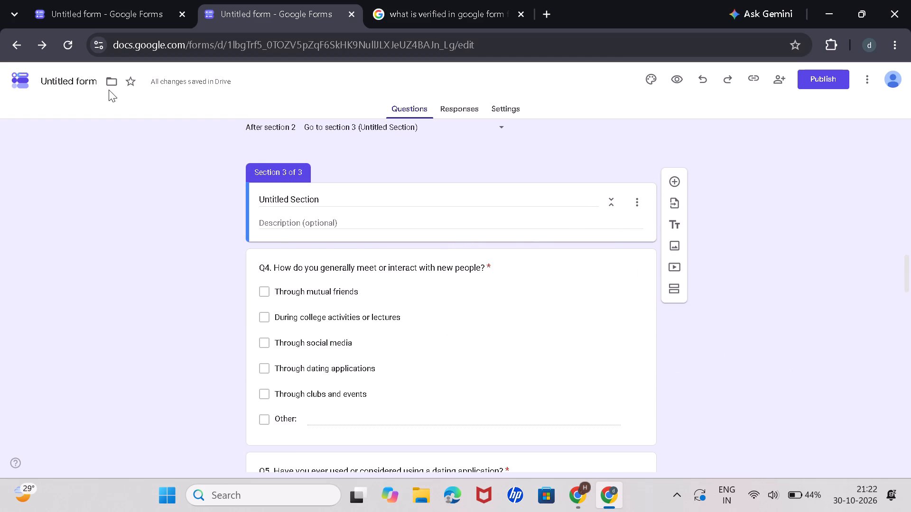
# Preview the form as a respondent, fill in the required email field, and advance to page 2.
pyautogui.click(678, 77)
pyautogui.scroll(-3, 291, 253)
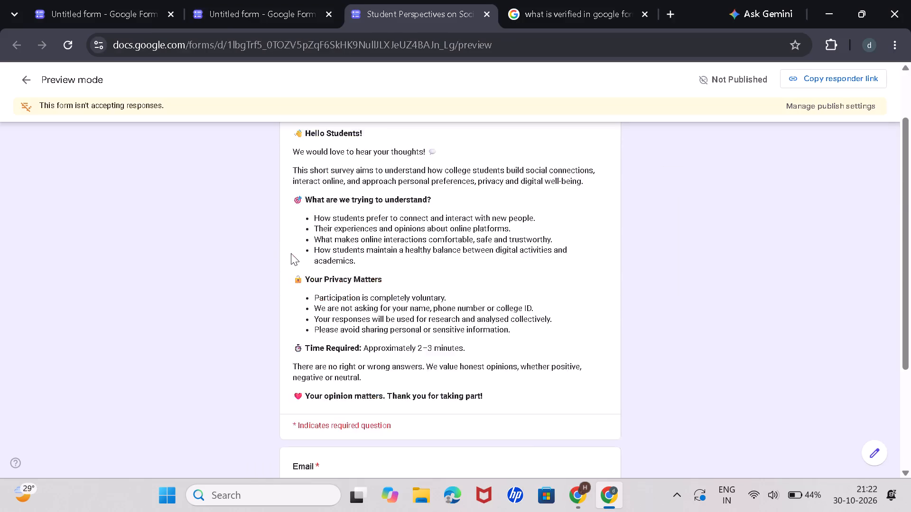
pyautogui.scroll(-5, 291, 253)
pyautogui.click(319, 335)
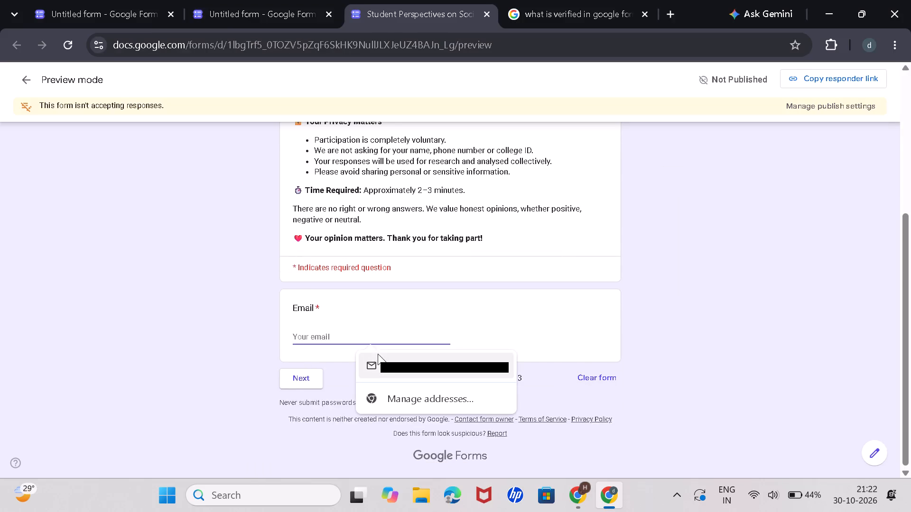
pyautogui.click(389, 367)
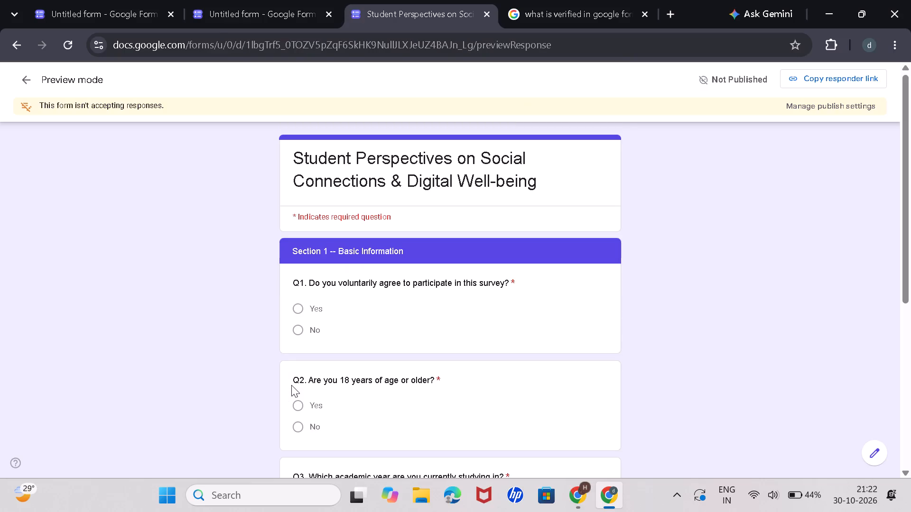
# Review page 2 of the preview, try to advance to page 3 with the questions unanswered, and return to the form editor.
pyautogui.scroll(-4, 311, 372)
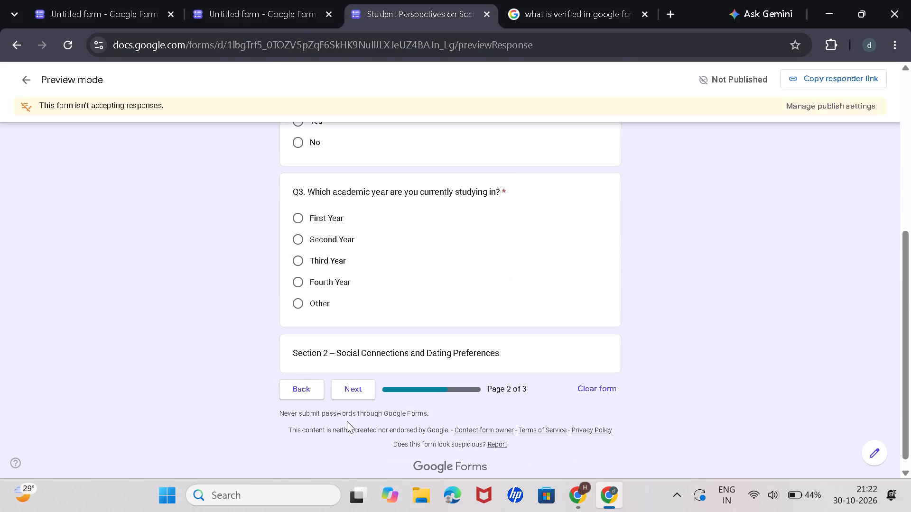
pyautogui.scroll(5, 356, 393)
pyautogui.scroll(-6, 356, 393)
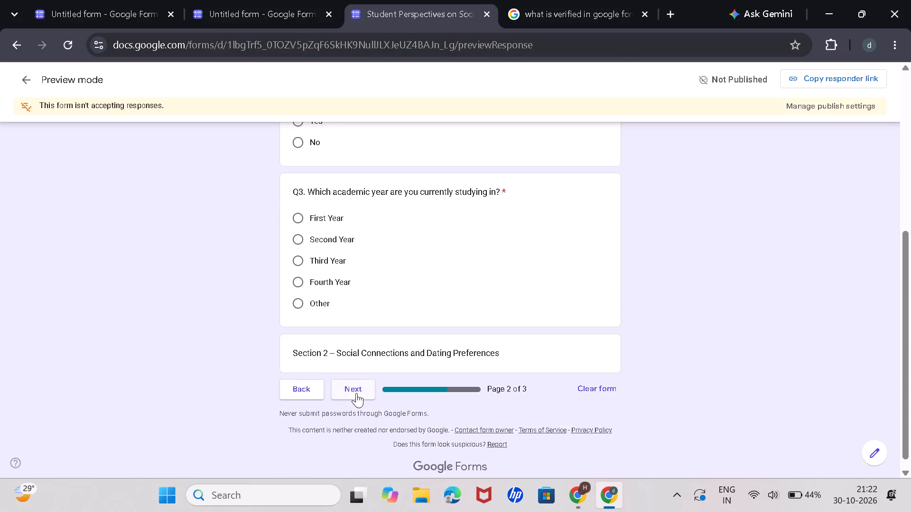
pyautogui.click(354, 384)
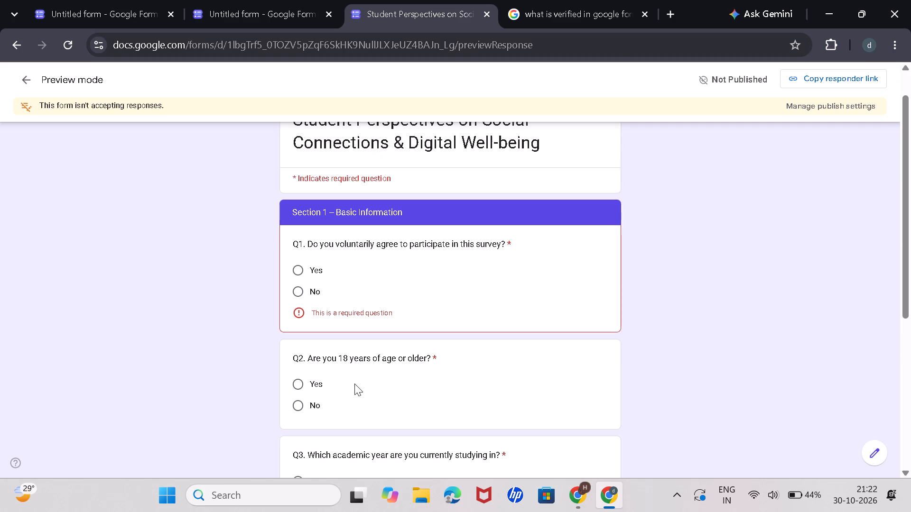
pyautogui.scroll(-4, 354, 384)
pyautogui.click(354, 384)
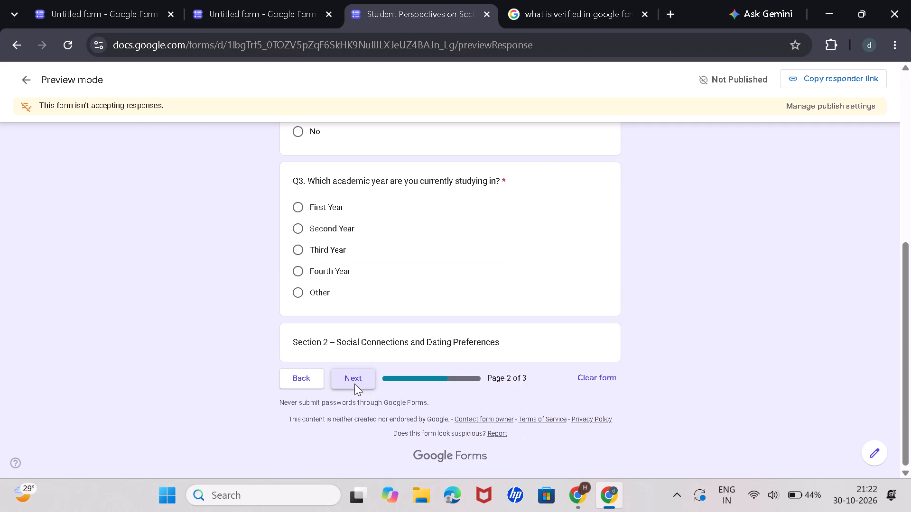
pyautogui.click(18, 80)
# Delete the untitled section 3 together with the questions it contains, starting at Q4.
pyautogui.scroll(-2, 223, 393)
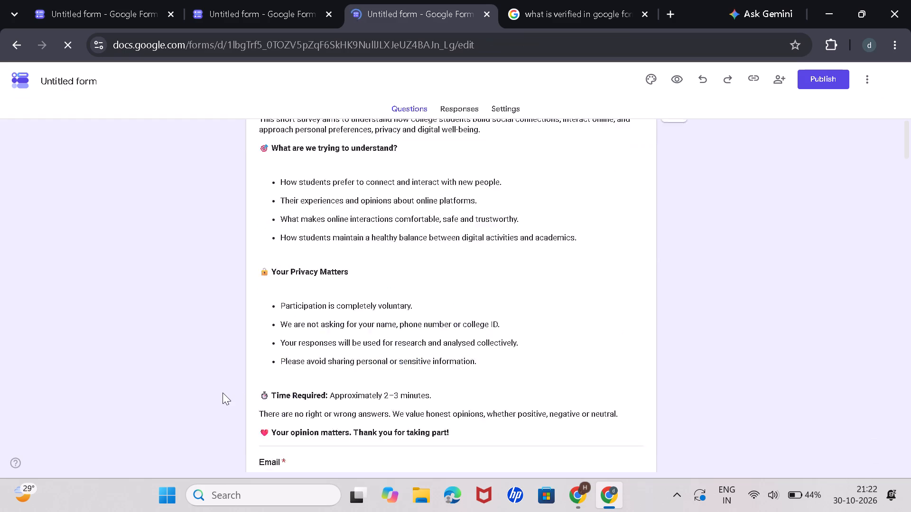
pyautogui.scroll(-13, 223, 393)
pyautogui.click(575, 284)
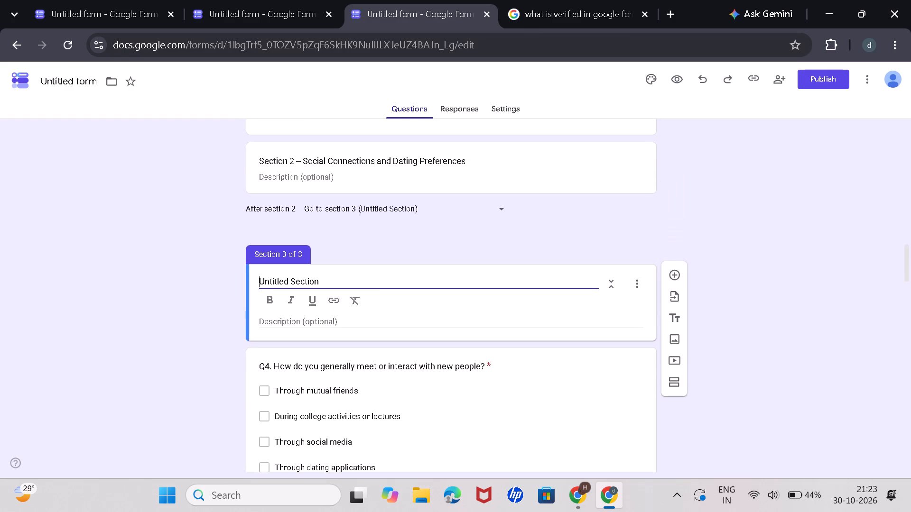
pyautogui.click(631, 277)
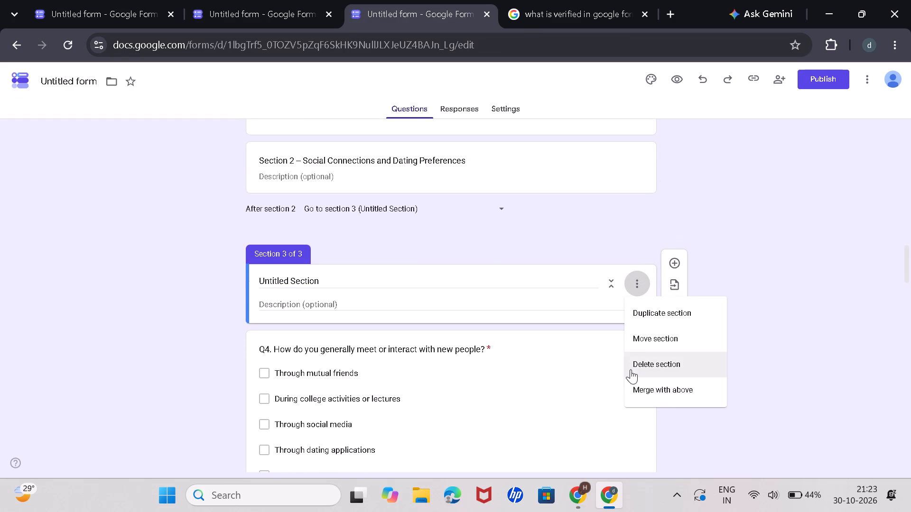
pyautogui.click(632, 369)
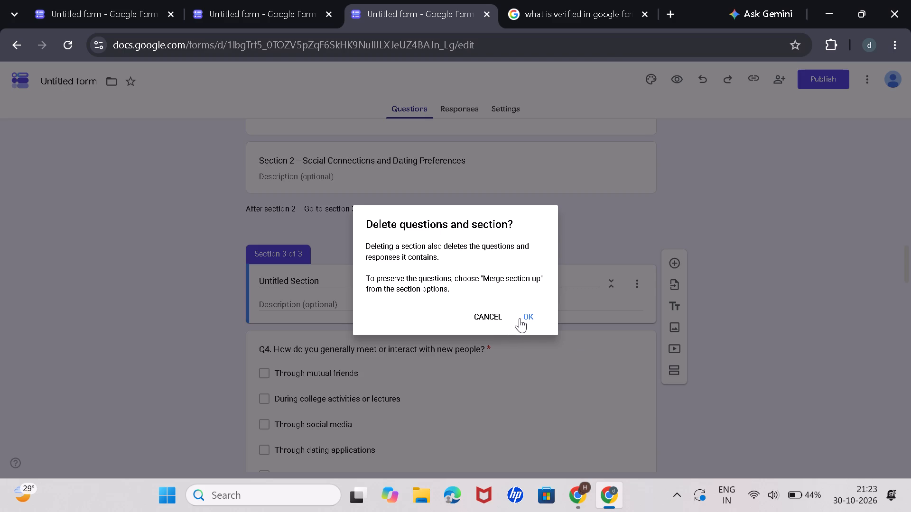
pyautogui.click(527, 316)
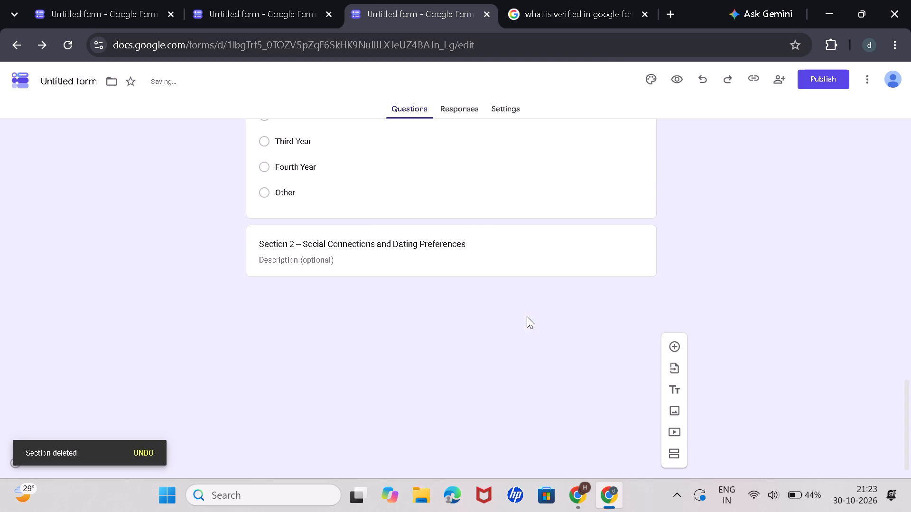
pyautogui.scroll(6, 527, 316)
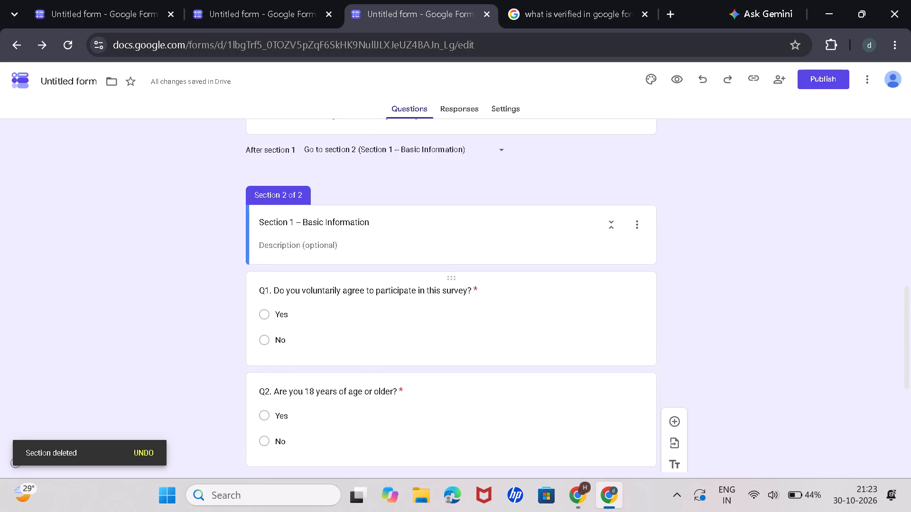
# Undo the deletion of the untitled section 3 and its questions.
pyautogui.scroll(-6, 527, 316)
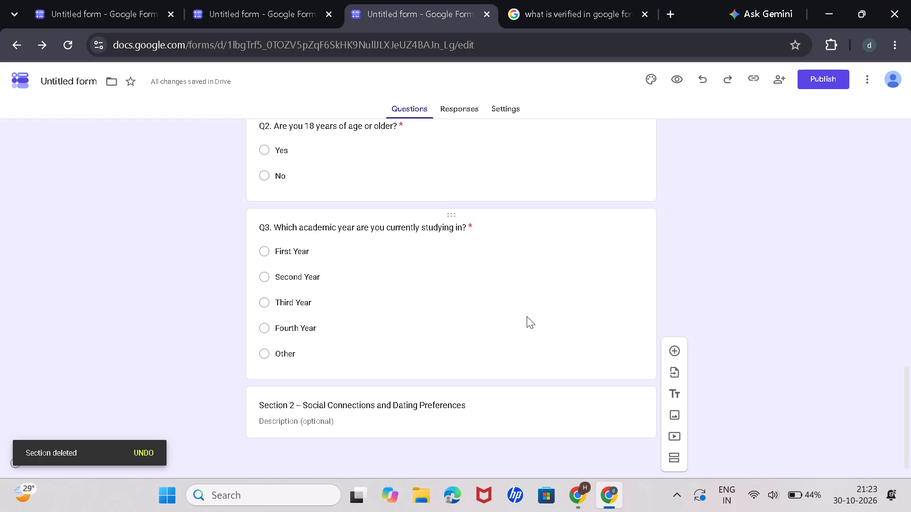
pyautogui.scroll(-2, 527, 316)
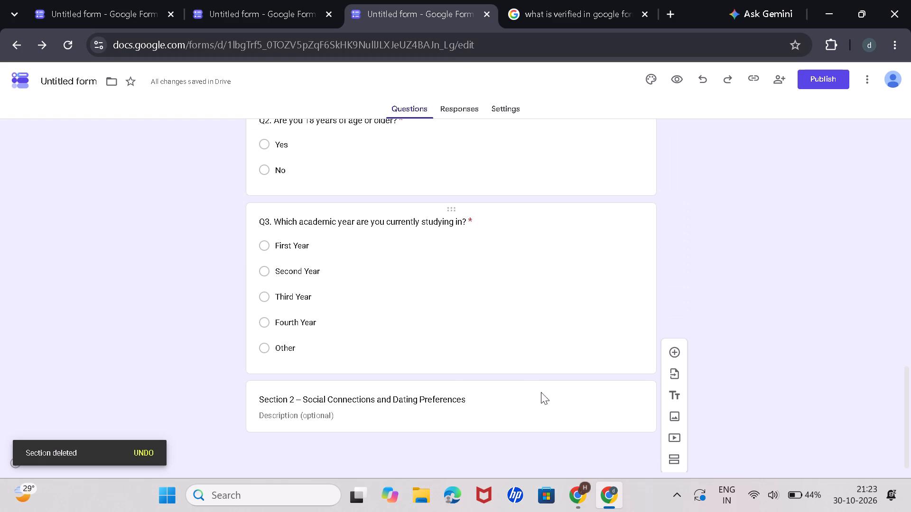
pyautogui.click(562, 411)
pyautogui.scroll(-6, 591, 399)
pyautogui.hotkey('ctrl', 'z')
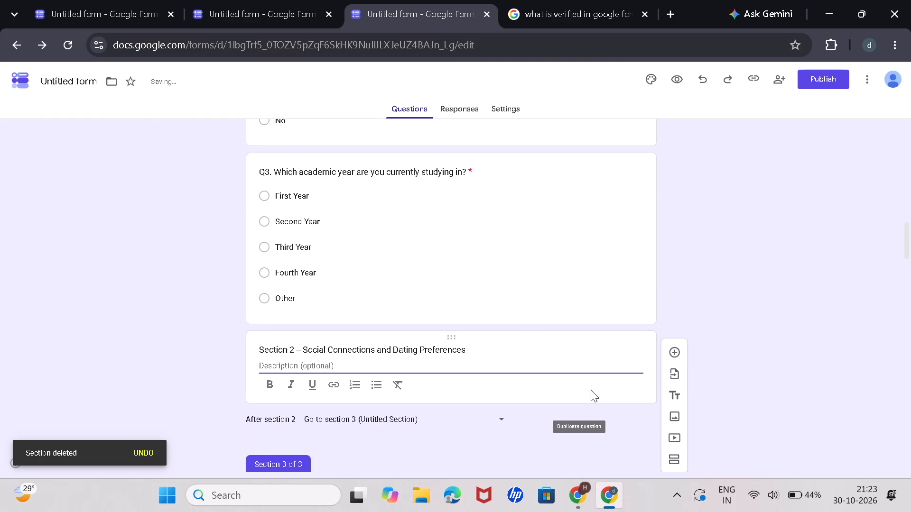
# Examine the untitled section 3 in both collapsed and expanded form, reading through its questions from Q4 to Q10.
pyautogui.click(725, 238)
pyautogui.scroll(-4, 503, 344)
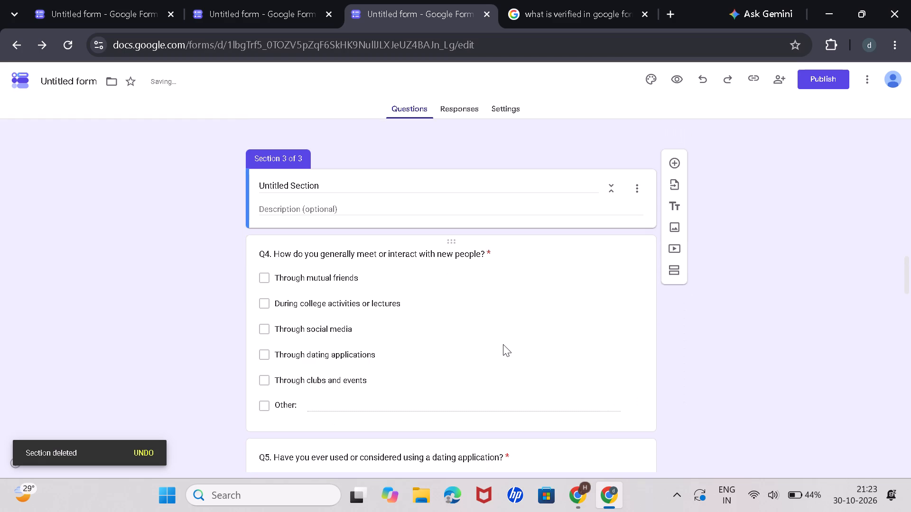
pyautogui.click(612, 188)
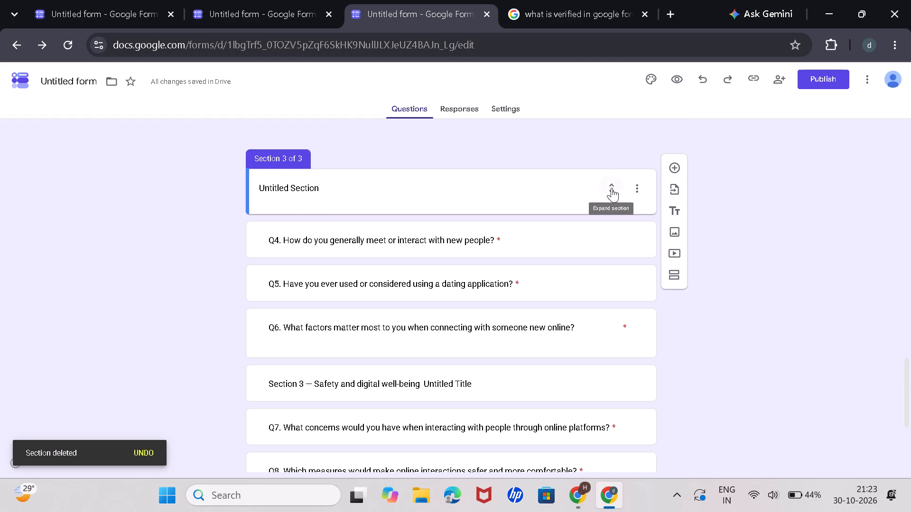
pyautogui.click(615, 193)
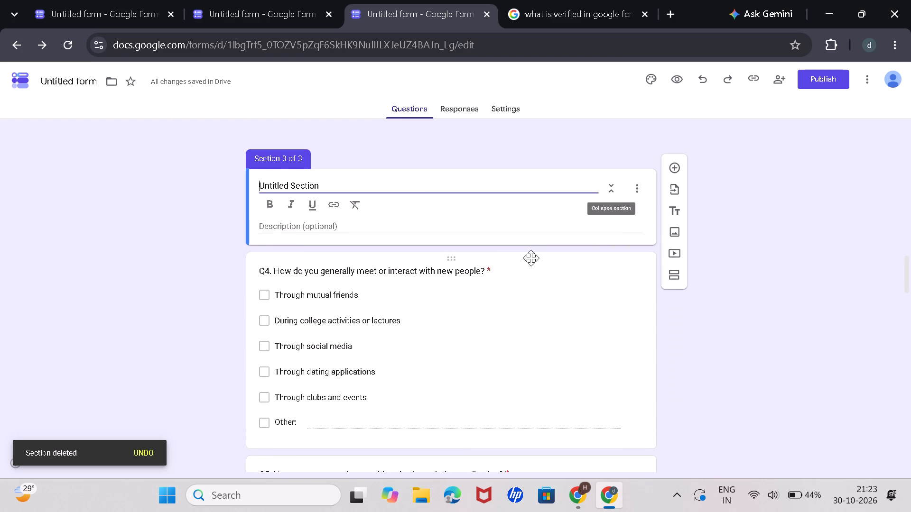
pyautogui.scroll(-20, 531, 258)
pyautogui.scroll(-7, 528, 255)
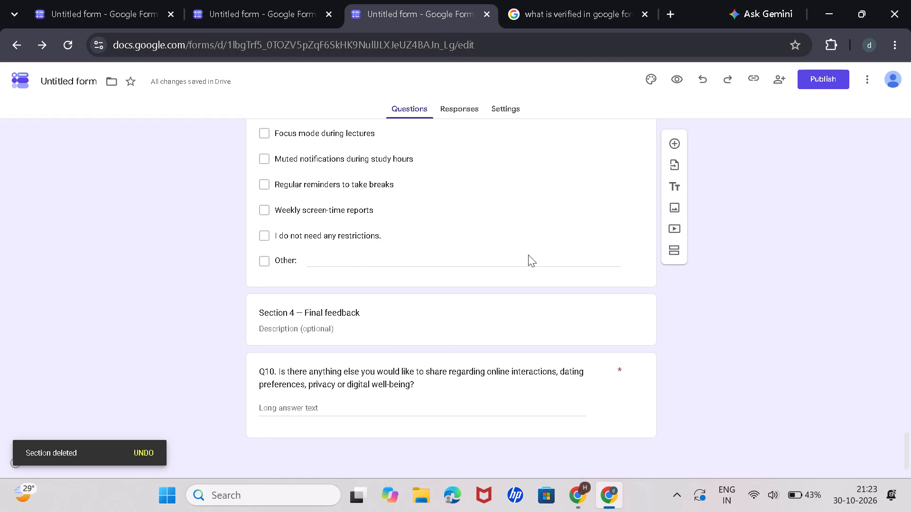
pyautogui.scroll(12, 528, 255)
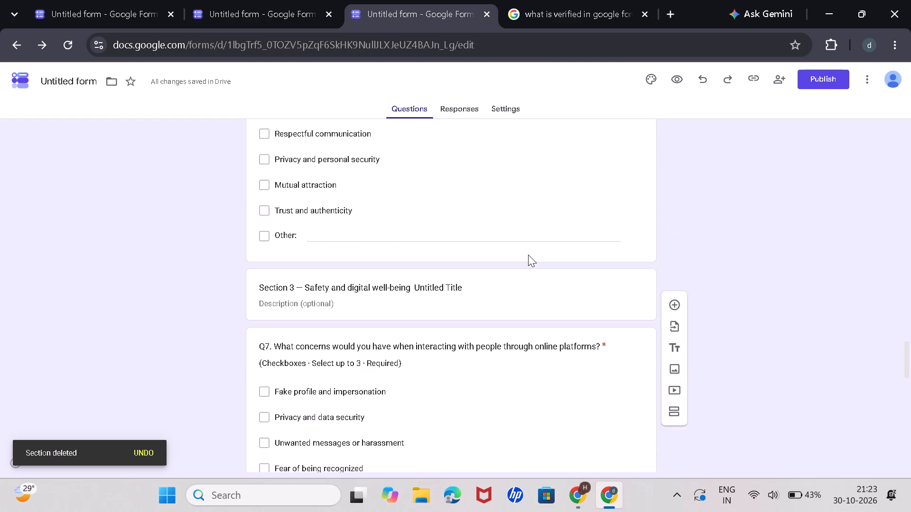
pyautogui.scroll(1, 528, 255)
pyautogui.hotkey('ctrl', 'z')
pyautogui.scroll(1, 528, 255)
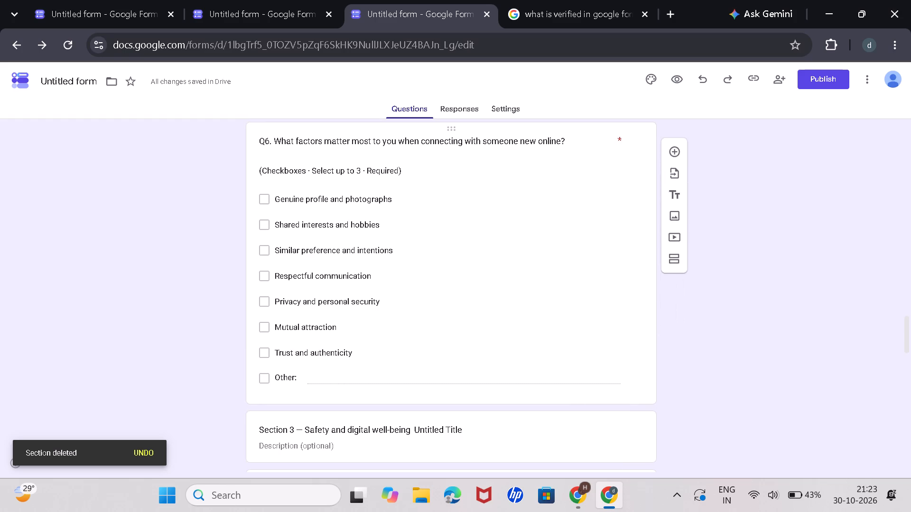
pyautogui.scroll(8, 528, 255)
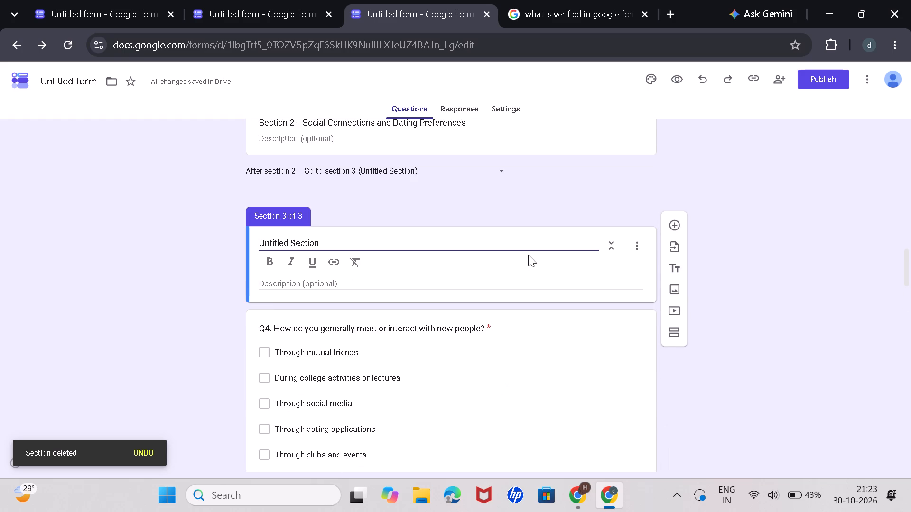
pyautogui.scroll(5, 528, 255)
pyautogui.scroll(-4, 528, 255)
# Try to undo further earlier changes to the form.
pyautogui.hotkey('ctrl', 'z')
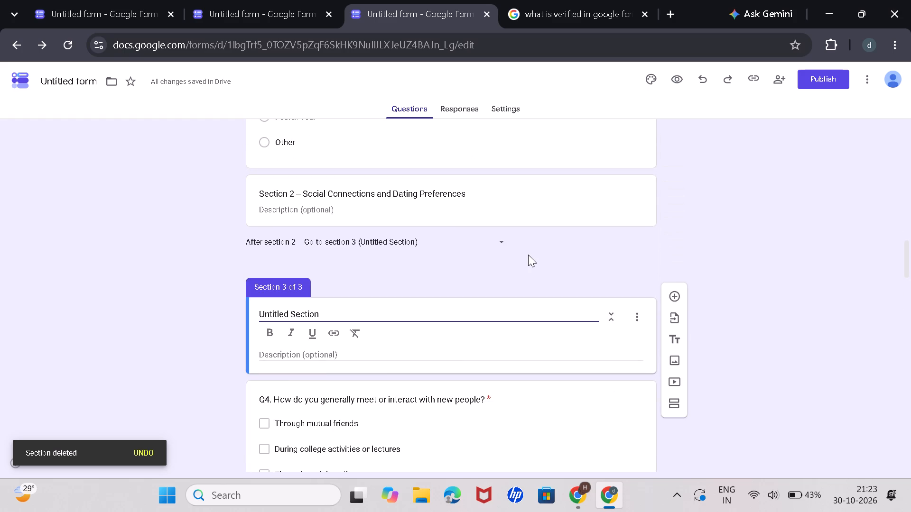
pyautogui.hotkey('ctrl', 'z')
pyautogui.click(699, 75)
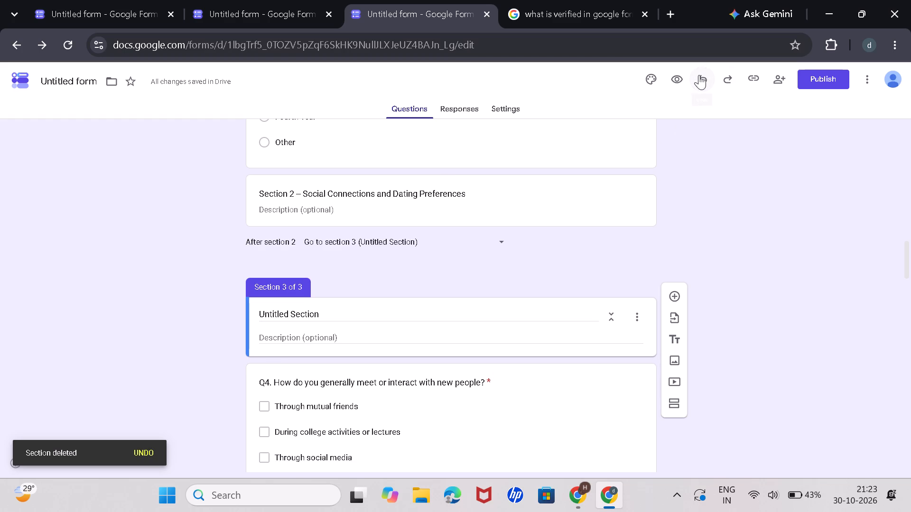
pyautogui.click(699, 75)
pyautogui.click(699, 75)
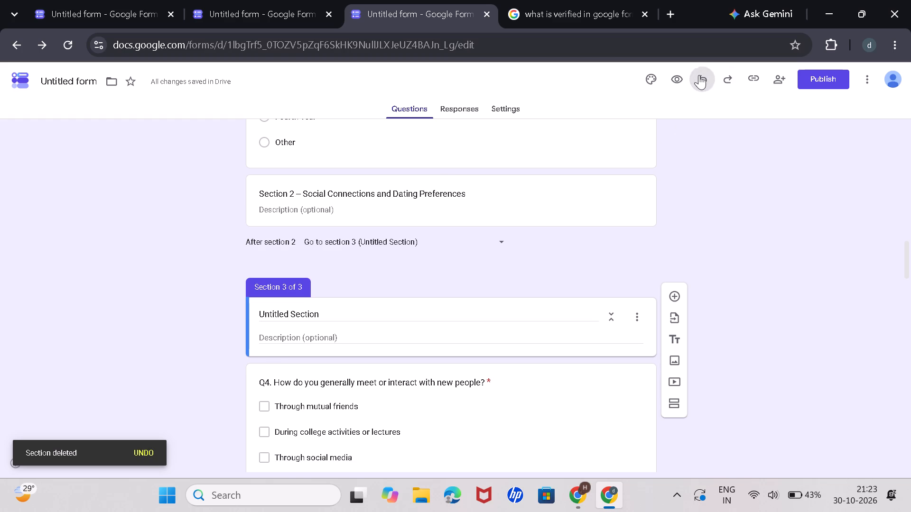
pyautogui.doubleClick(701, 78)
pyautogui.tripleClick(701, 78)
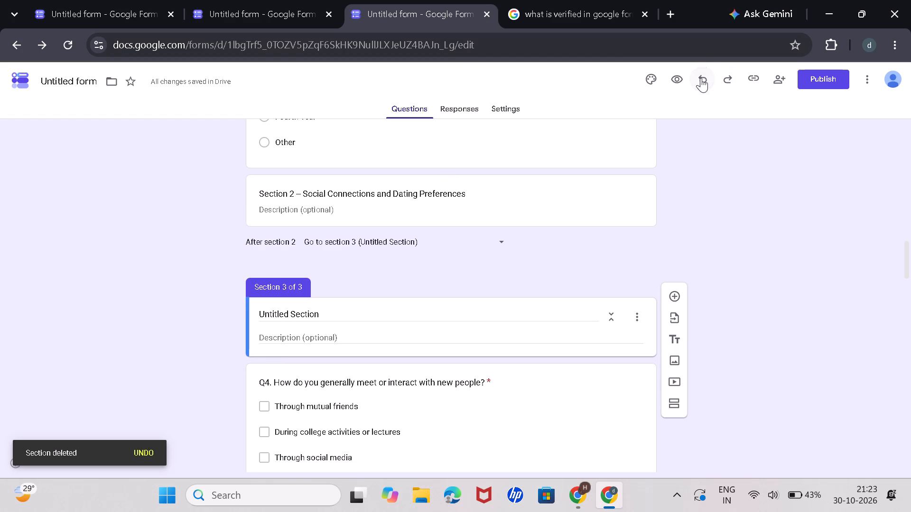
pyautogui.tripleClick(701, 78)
# Examine the questions of section 3 and its boundary with the "Section 2 – Social Connections and Dating Preferences" heading.
pyautogui.scroll(-16, 577, 369)
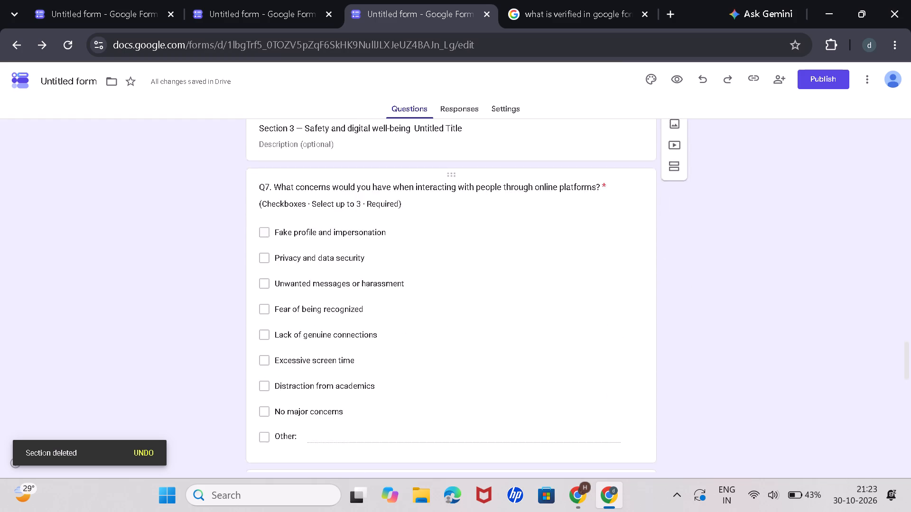
pyautogui.scroll(-9, 575, 366)
pyautogui.scroll(9, 574, 365)
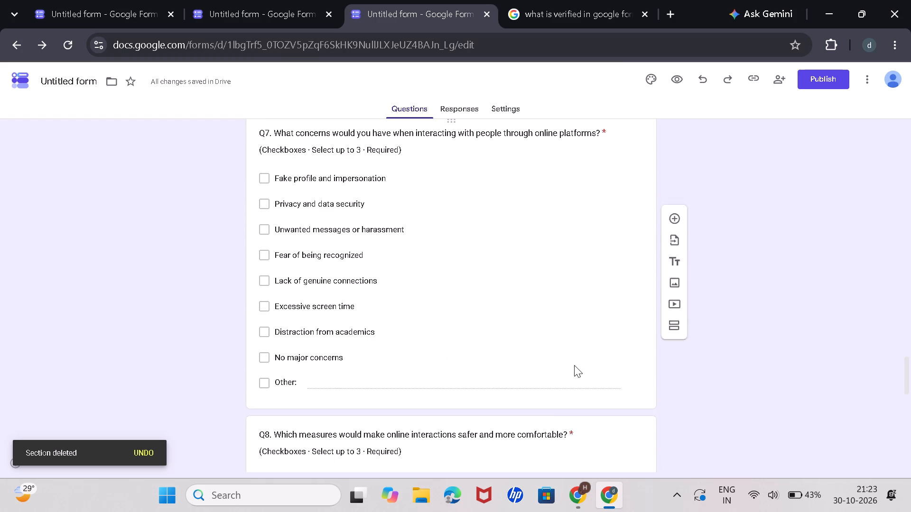
pyautogui.scroll(4, 574, 365)
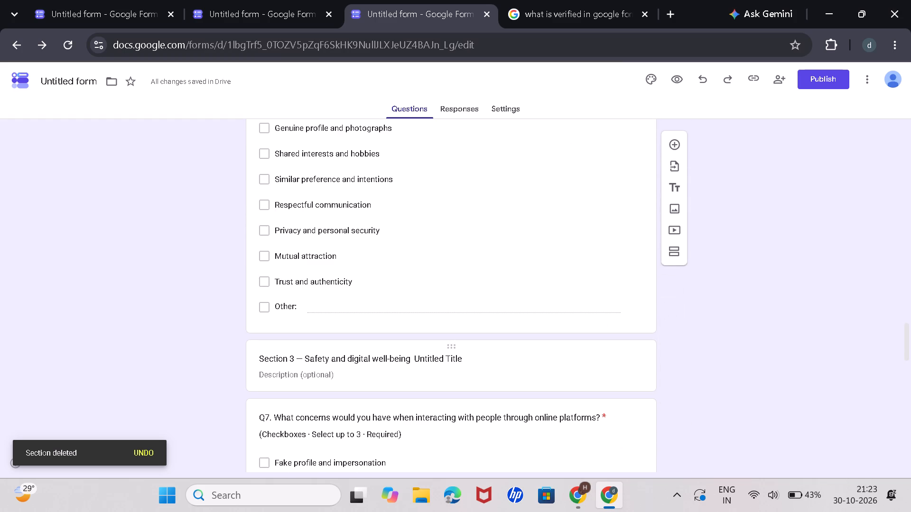
pyautogui.scroll(2, 573, 358)
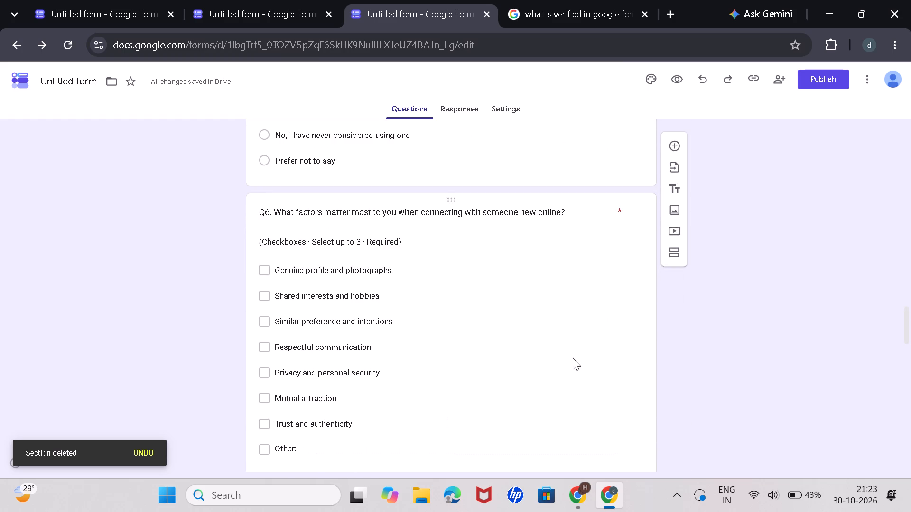
pyautogui.scroll(6, 573, 358)
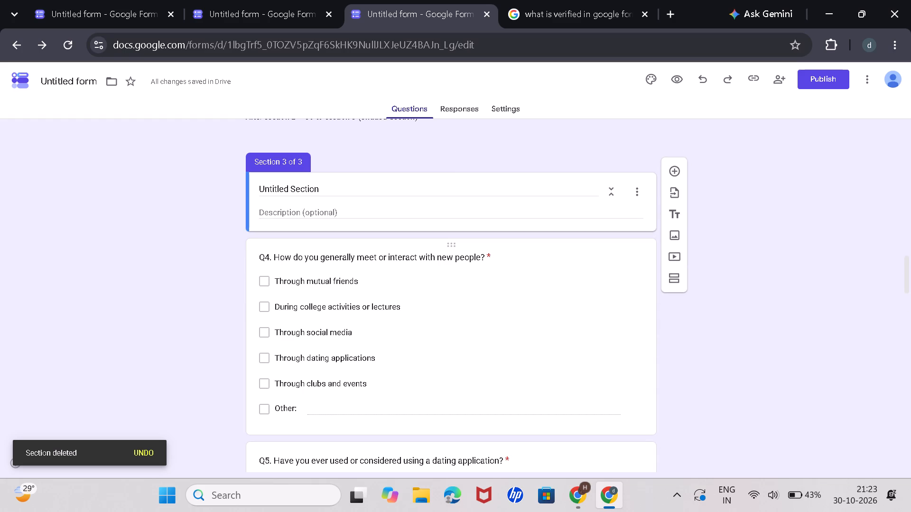
pyautogui.scroll(2, 573, 358)
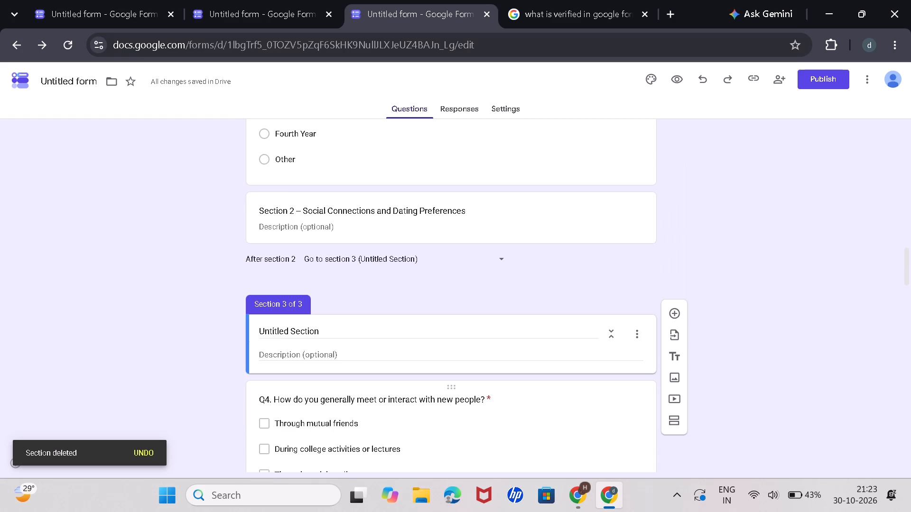
pyautogui.scroll(1, 573, 358)
pyautogui.scroll(-2, 573, 358)
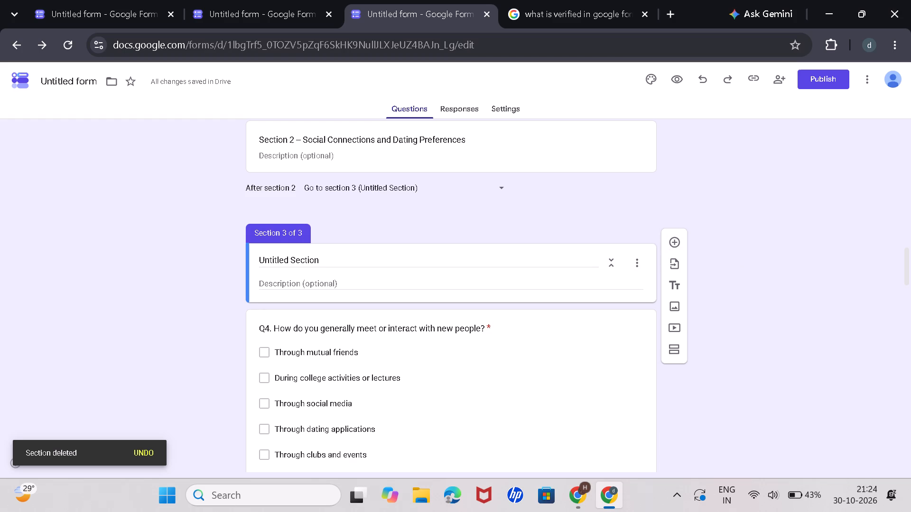
# Clear the "Untitled Section" title of section 3, leaving the title blank.
pyautogui.click(514, 256)
pyautogui.click(506, 262)
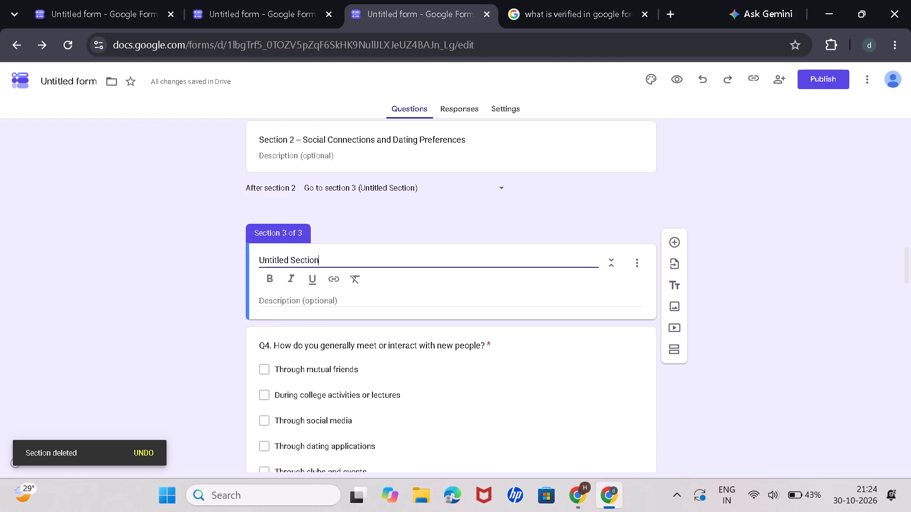
pyautogui.press('BackSpace')
pyautogui.press('BackSpace')
pyautogui.press('BackSpace')
pyautogui.press('BackSpace')
pyautogui.press('BackSpace')
pyautogui.press('BackSpace')
pyautogui.press('BackSpace')
pyautogui.press('BackSpace')
pyautogui.press('BackSpace')
pyautogui.press('BackSpace')
pyautogui.press('BackSpace')
pyautogui.press('BackSpace')
pyautogui.press('BackSpace')
pyautogui.press('BackSpace')
pyautogui.press('BackSpace')
pyautogui.press('BackSpace')
pyautogui.press('BackSpace')
pyautogui.press('BackSpace')
pyautogui.press('BackSpace')
pyautogui.press('BackSpace')
pyautogui.click(880, 274)
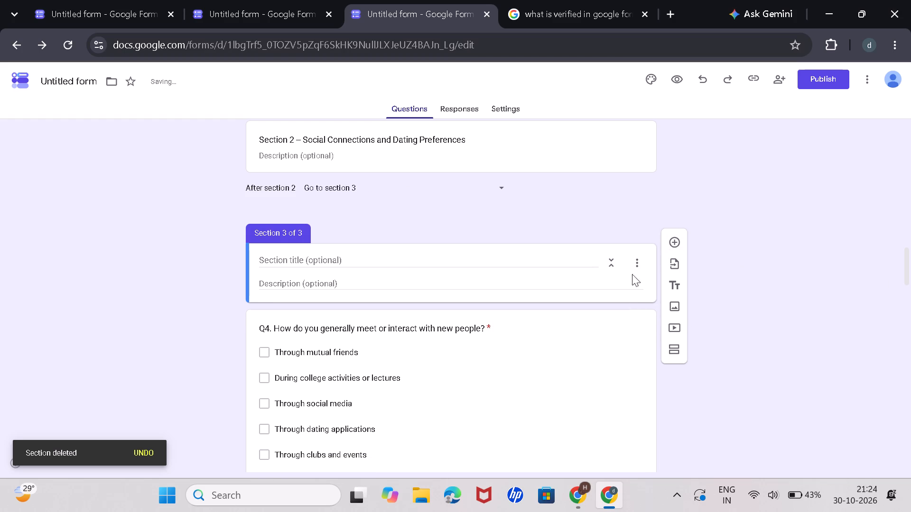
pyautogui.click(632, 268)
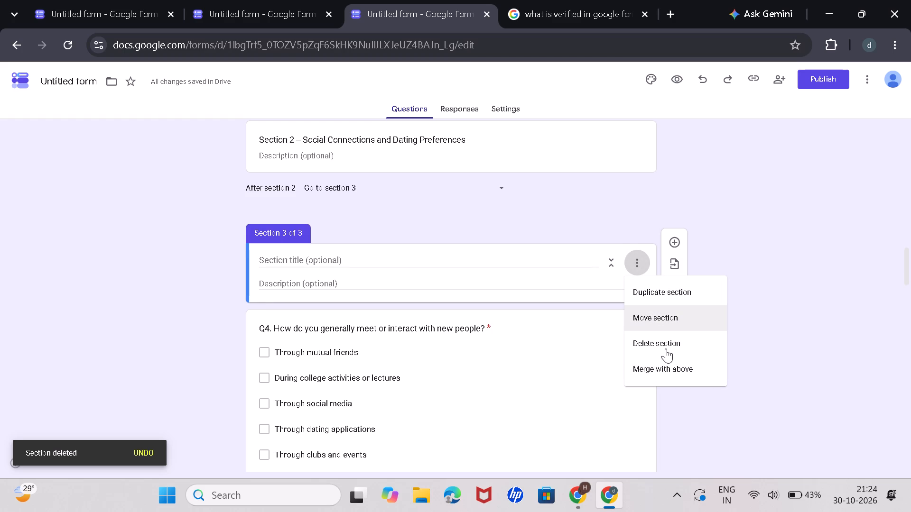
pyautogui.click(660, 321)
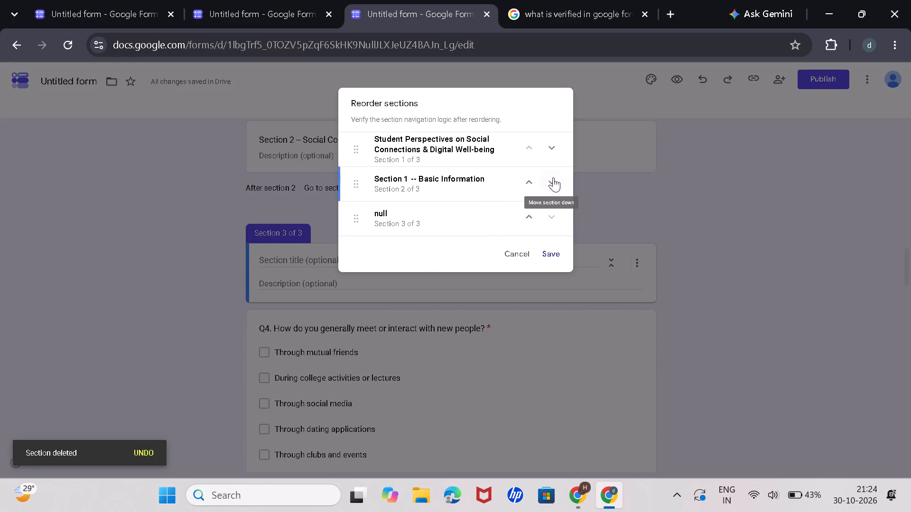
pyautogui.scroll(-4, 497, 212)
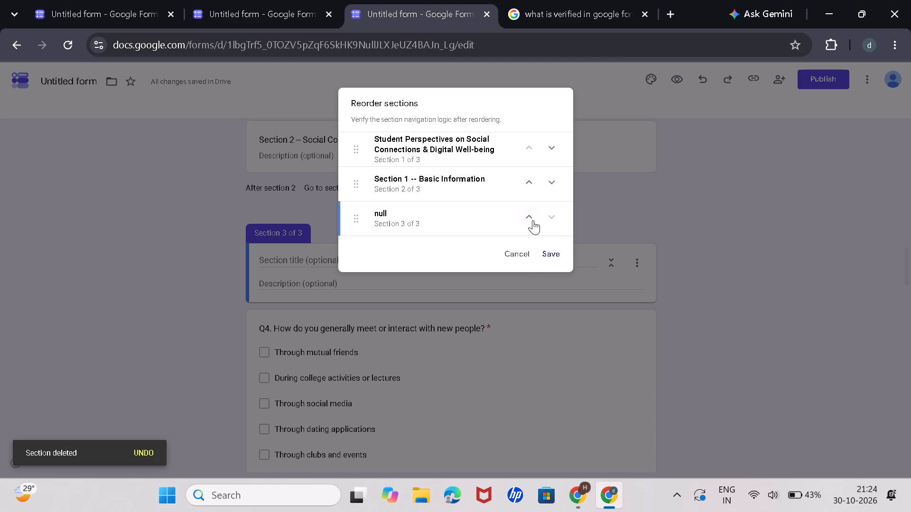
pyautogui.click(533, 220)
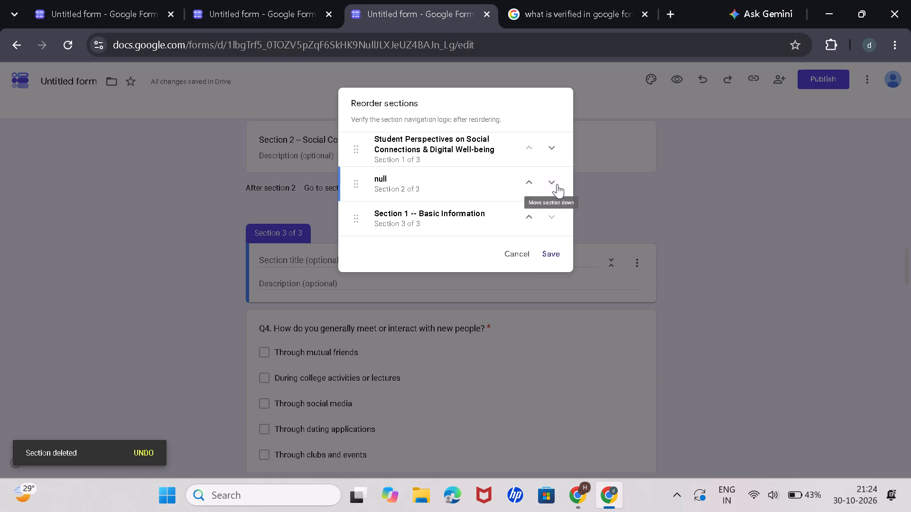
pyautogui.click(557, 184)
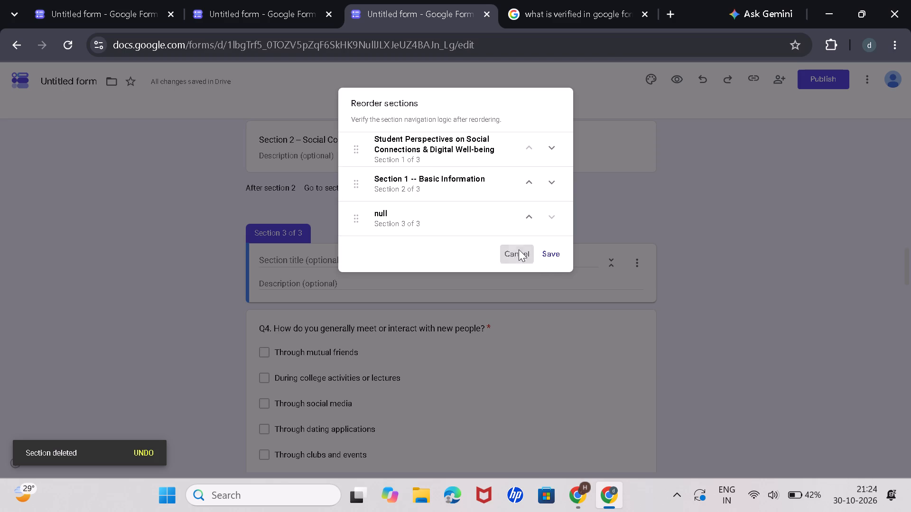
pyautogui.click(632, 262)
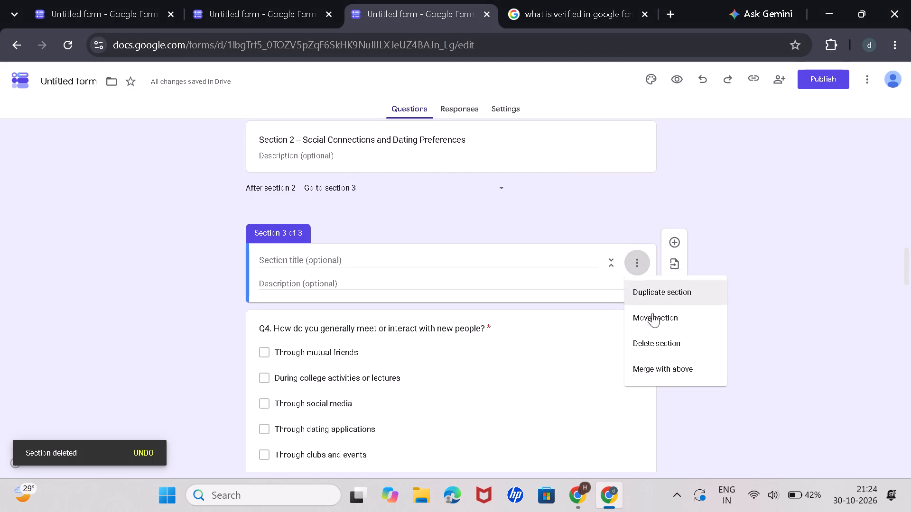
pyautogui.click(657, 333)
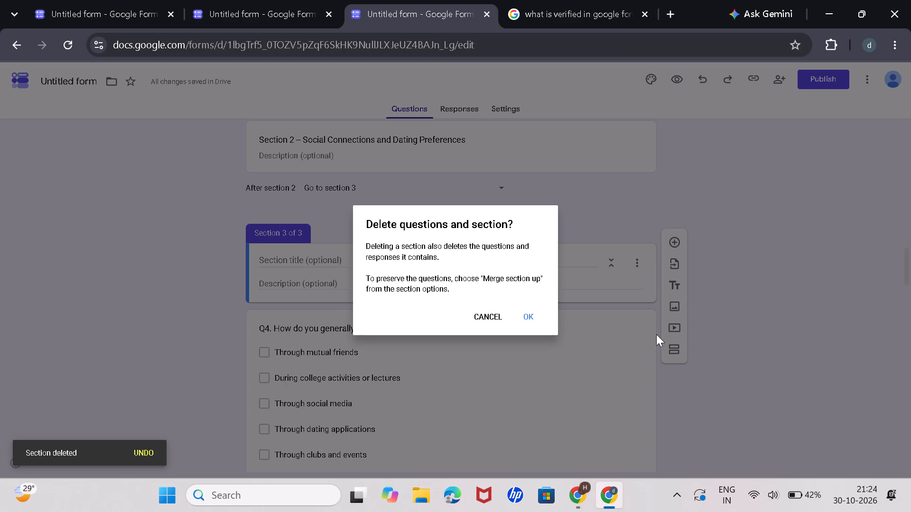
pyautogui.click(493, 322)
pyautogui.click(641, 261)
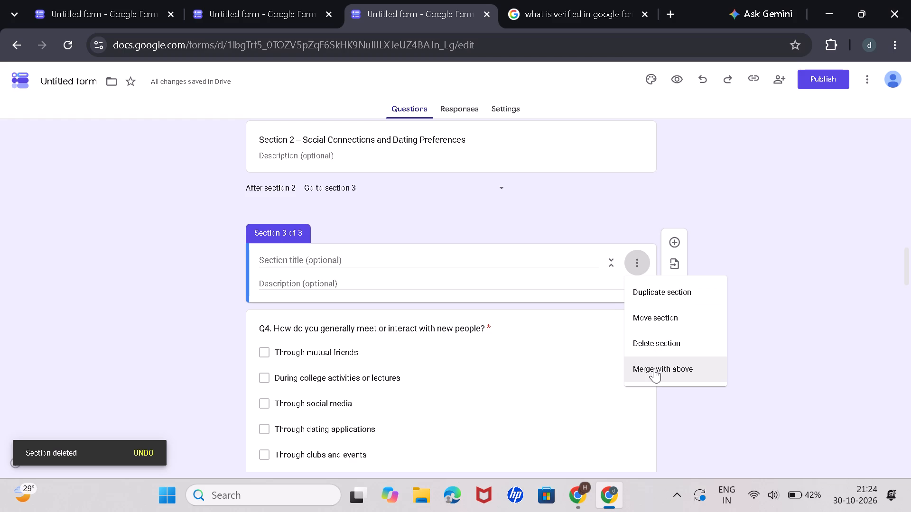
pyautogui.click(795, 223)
# Merge section 3 with the section above so that Q4 follows the "Section 2 – Social Connections and Dating Preferences" heading.
pyautogui.click(637, 259)
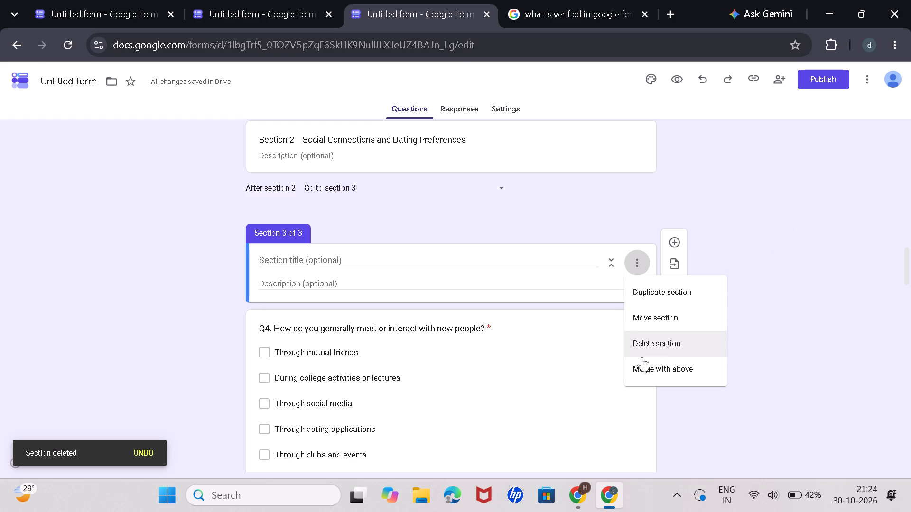
pyautogui.click(644, 365)
pyautogui.scroll(1, 569, 302)
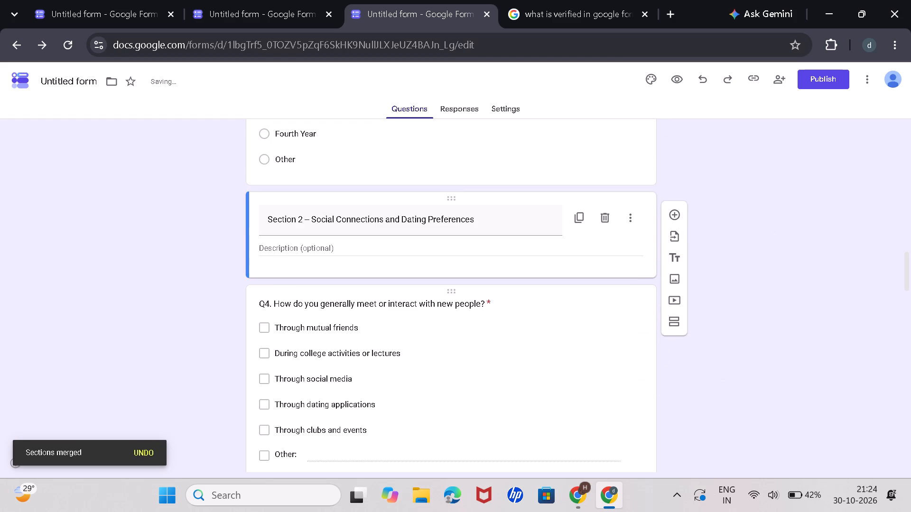
# Examine the merged form from the introduction through Q7, checking where the Section 1, Section 2 and Section 3 headings fall.
pyautogui.scroll(8, 569, 302)
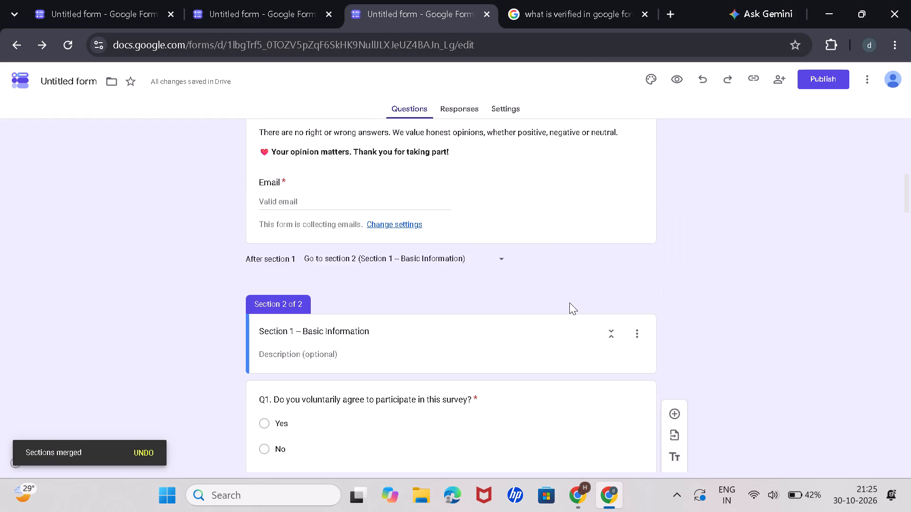
pyautogui.scroll(-7, 569, 302)
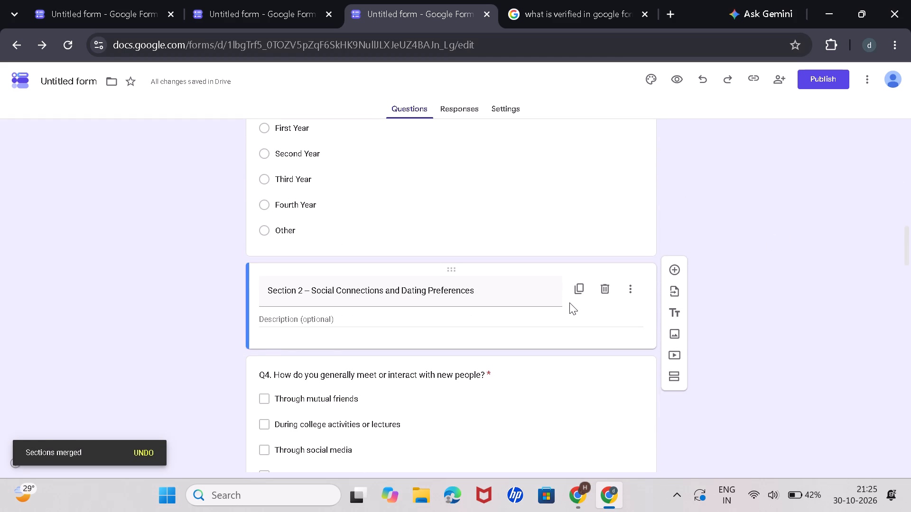
pyautogui.scroll(-1, 497, 334)
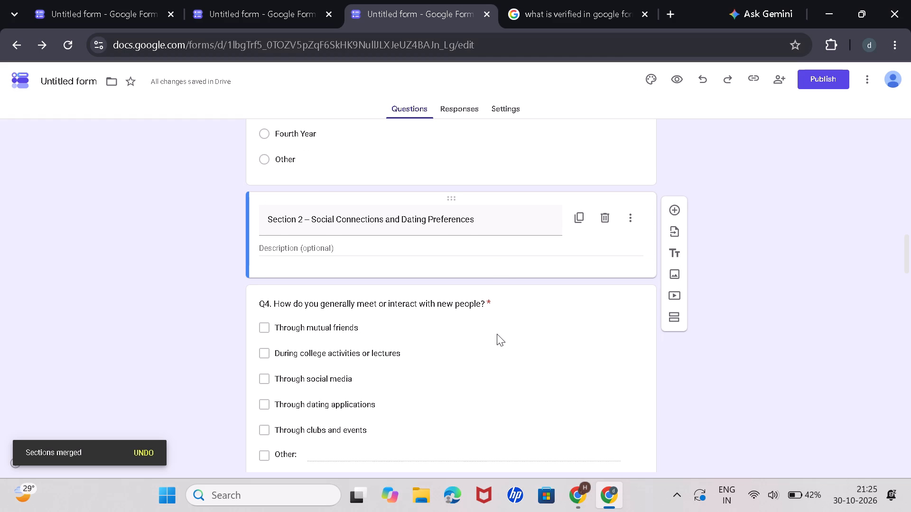
pyautogui.click(796, 139)
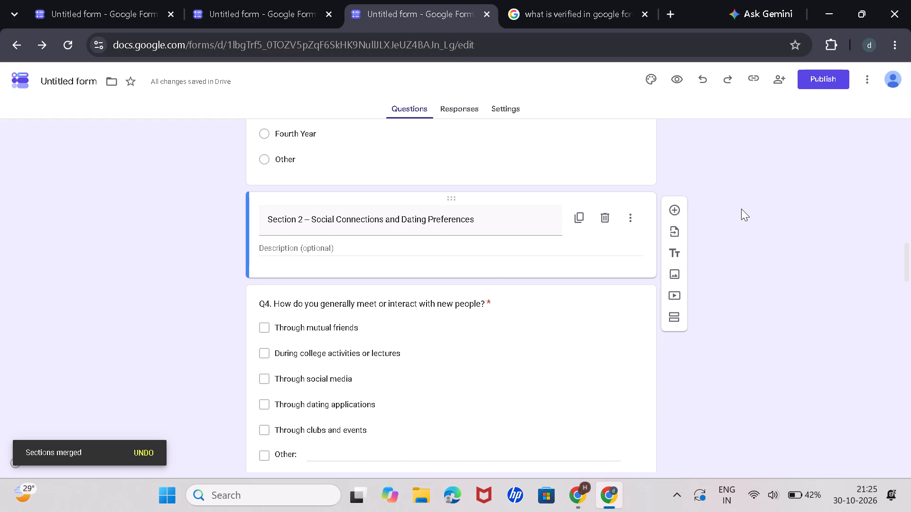
pyautogui.click(741, 209)
pyautogui.scroll(6, 741, 209)
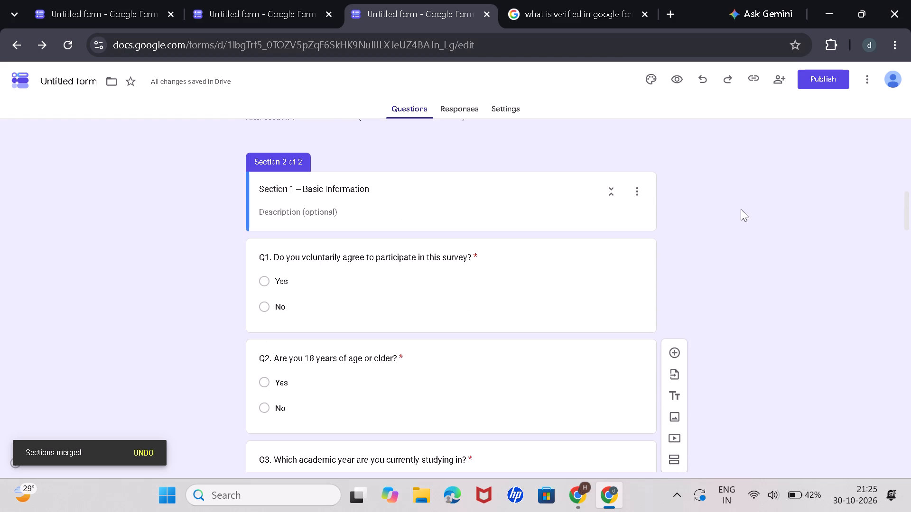
pyautogui.scroll(-5, 741, 209)
pyautogui.scroll(2, 741, 209)
pyautogui.scroll(-2, 741, 209)
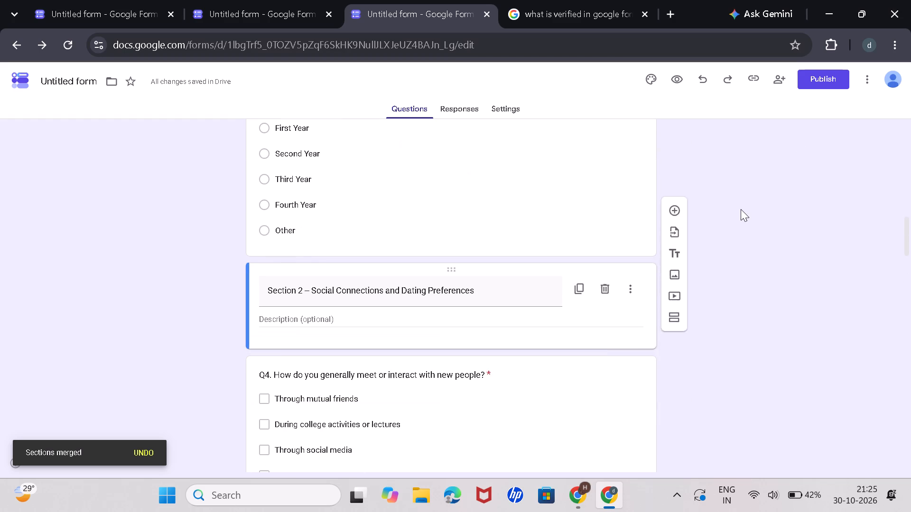
pyautogui.scroll(-6, 741, 209)
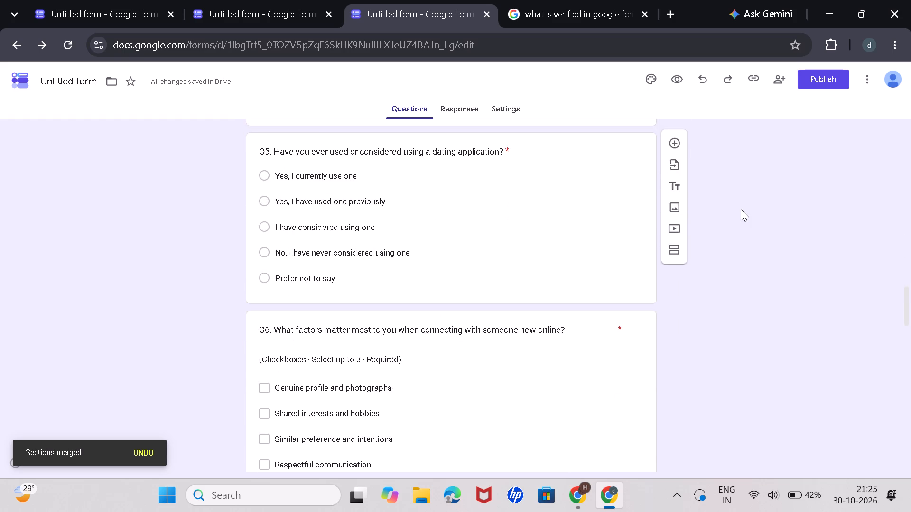
pyautogui.scroll(-5, 741, 209)
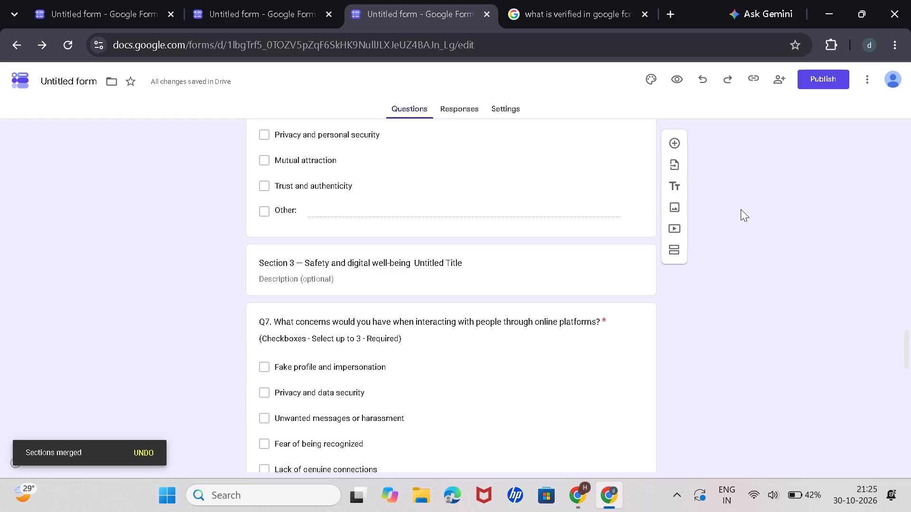
pyautogui.scroll(-2, 741, 209)
pyautogui.scroll(15, 741, 209)
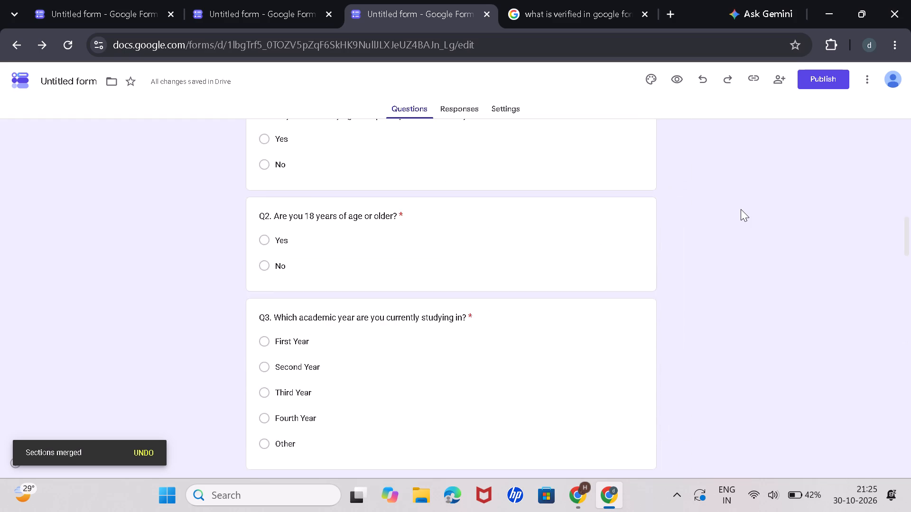
pyautogui.scroll(13, 741, 209)
pyautogui.scroll(-6, 741, 209)
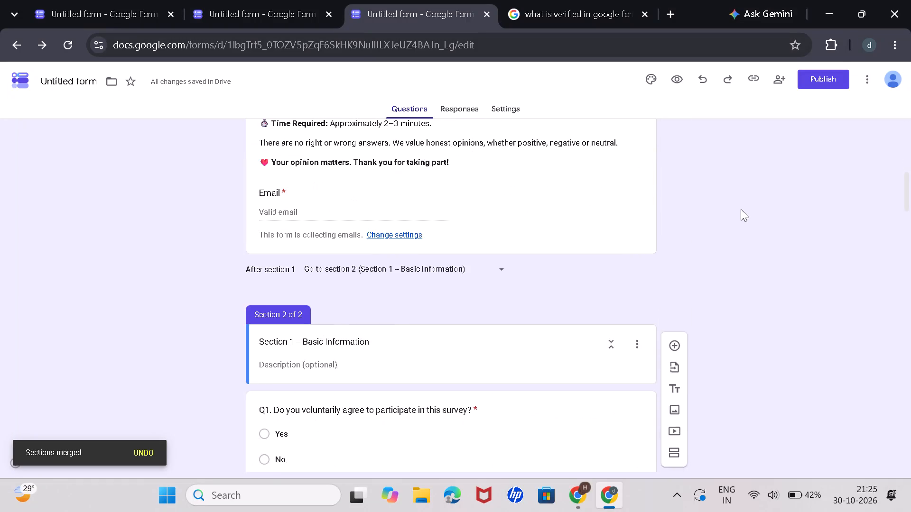
pyautogui.scroll(-10, 741, 209)
pyautogui.scroll(3, 741, 209)
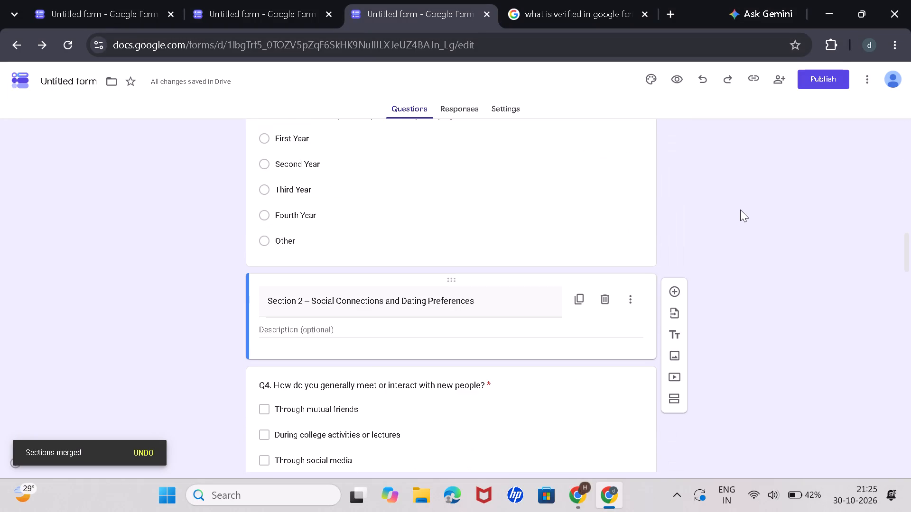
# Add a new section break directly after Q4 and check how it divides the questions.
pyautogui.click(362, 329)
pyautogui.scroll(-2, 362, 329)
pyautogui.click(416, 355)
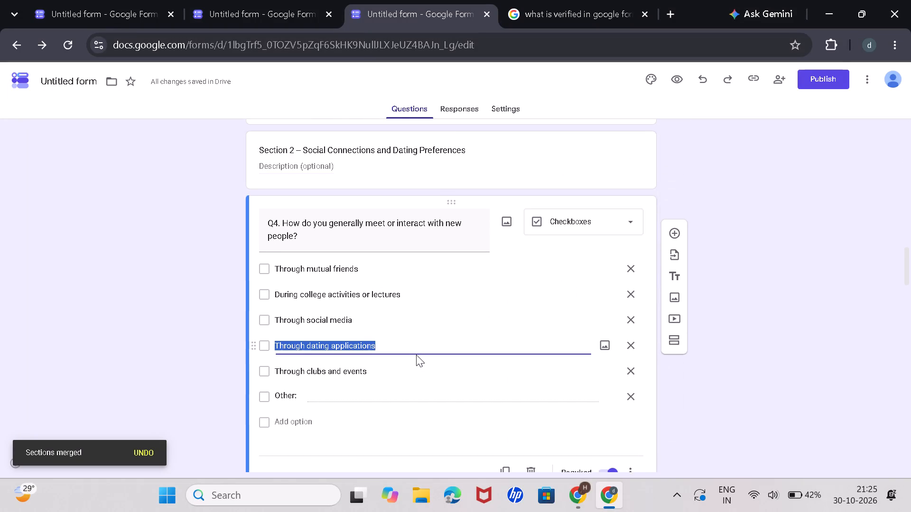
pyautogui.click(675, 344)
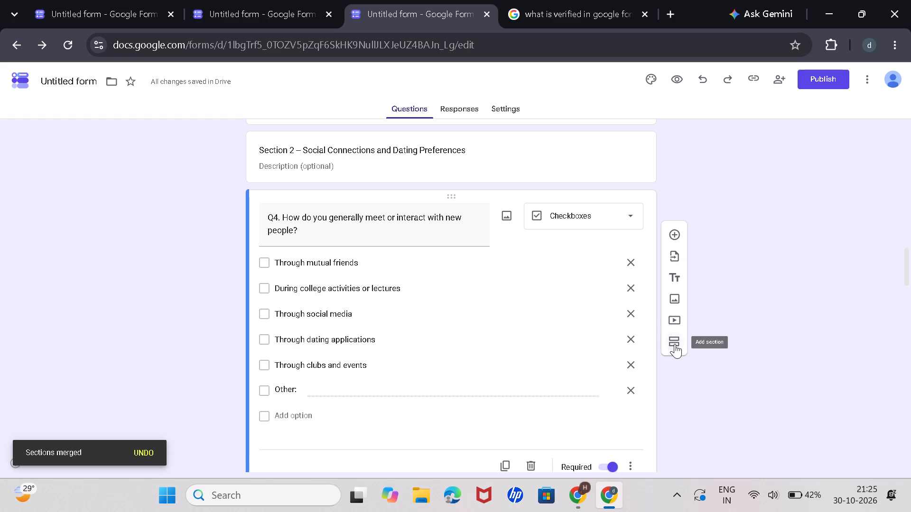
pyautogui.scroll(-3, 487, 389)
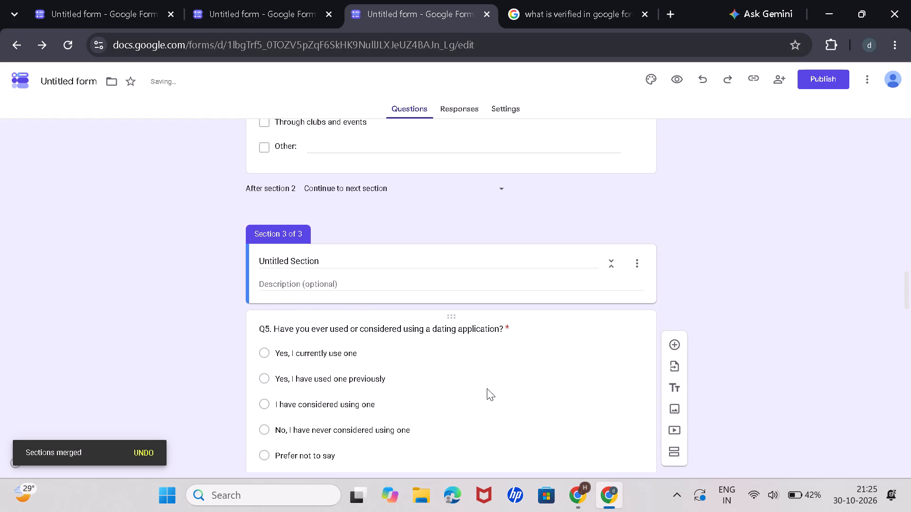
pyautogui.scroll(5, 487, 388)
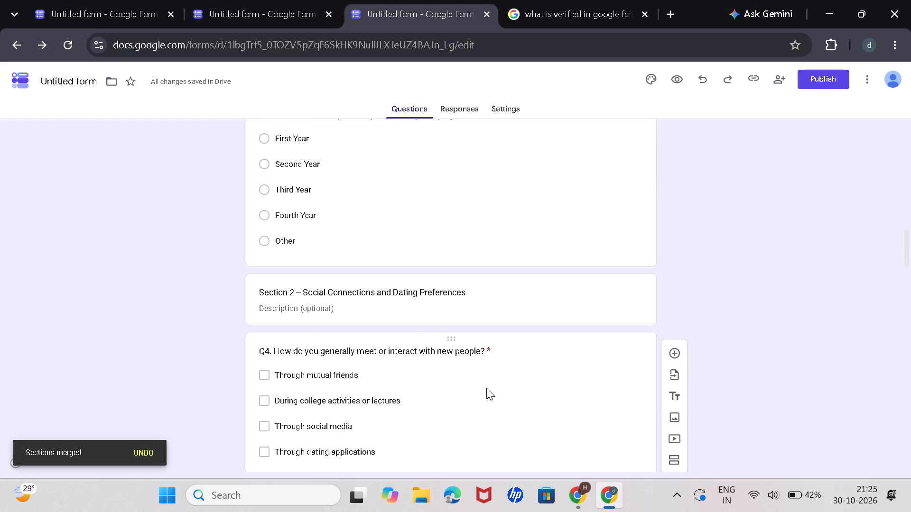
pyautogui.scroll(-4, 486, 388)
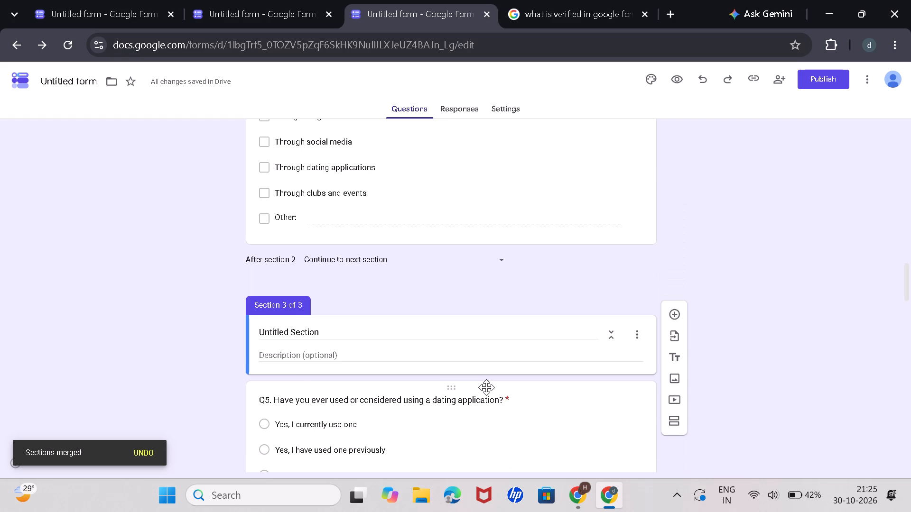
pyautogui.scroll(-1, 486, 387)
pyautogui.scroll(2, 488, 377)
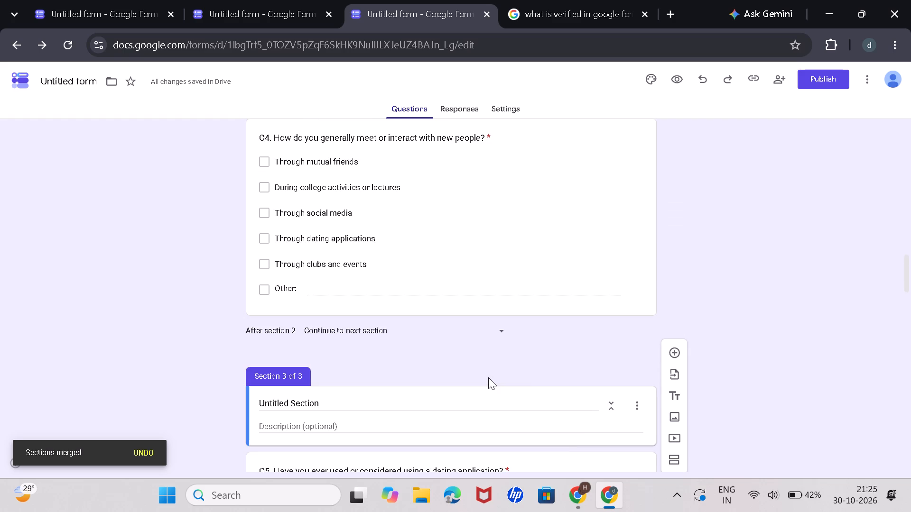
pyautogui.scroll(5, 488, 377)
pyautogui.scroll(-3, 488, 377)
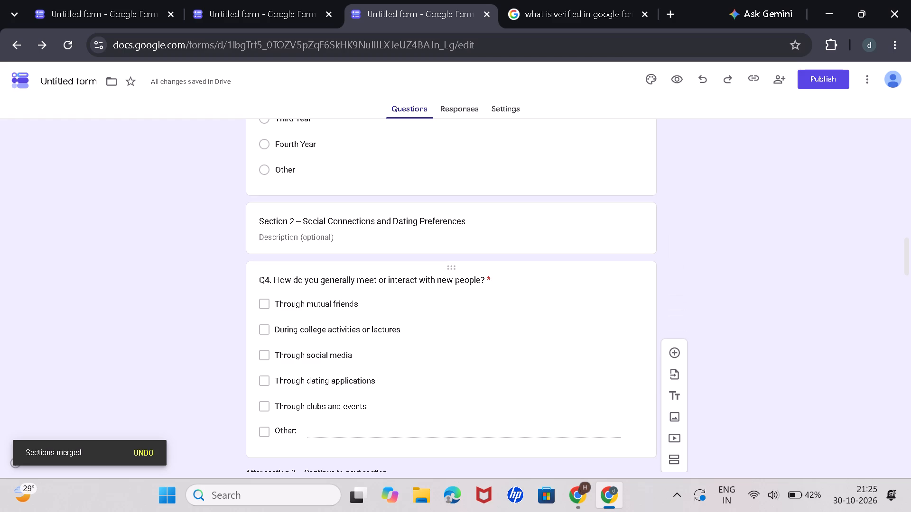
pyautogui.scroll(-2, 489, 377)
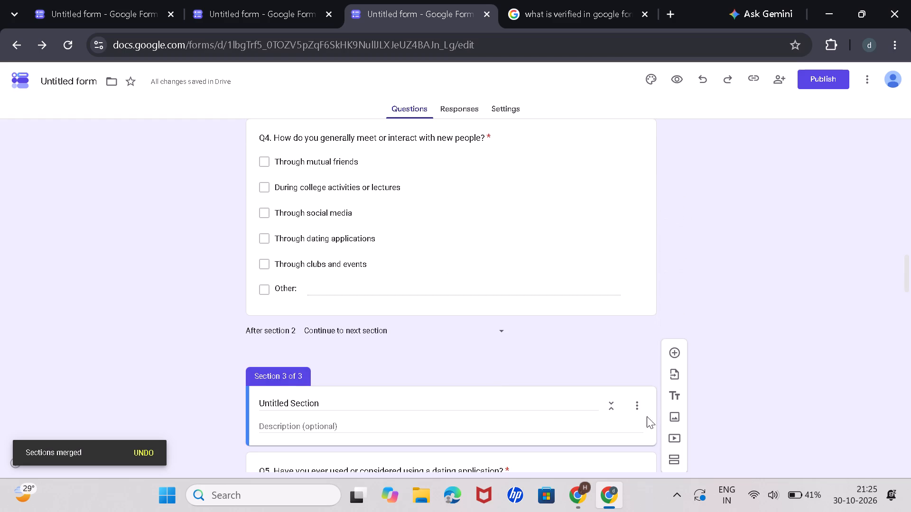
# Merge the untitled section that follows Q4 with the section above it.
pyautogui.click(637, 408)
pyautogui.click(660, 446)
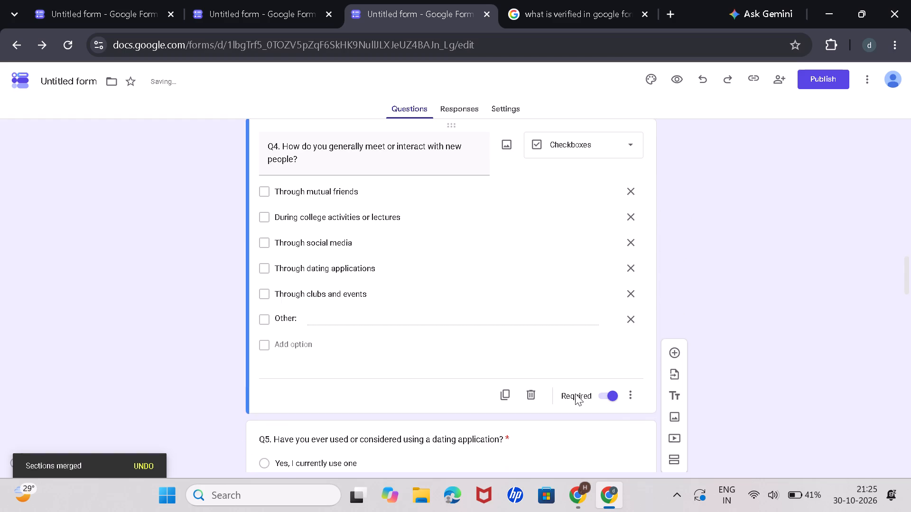
# Add a new section directly after Q3, ahead of the "Section 2 – Social Connections and Dating Preferences" heading.
pyautogui.scroll(3, 455, 339)
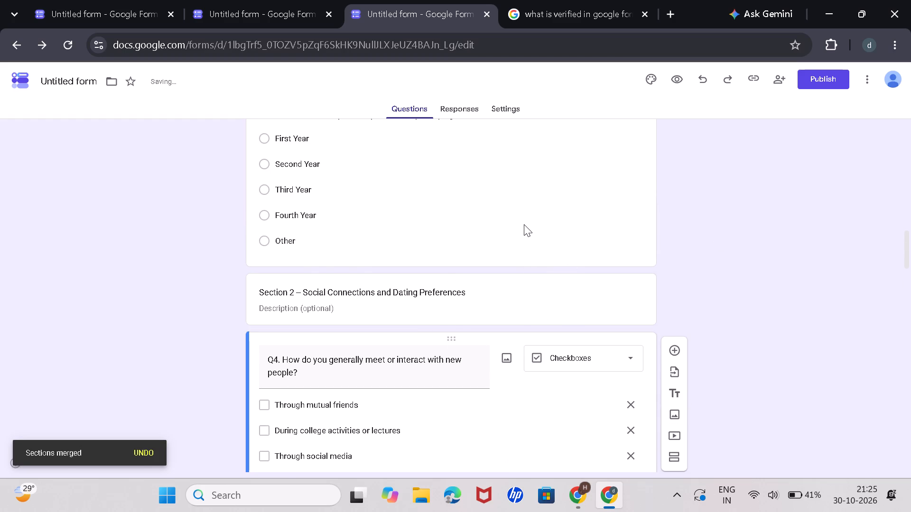
pyautogui.click(524, 224)
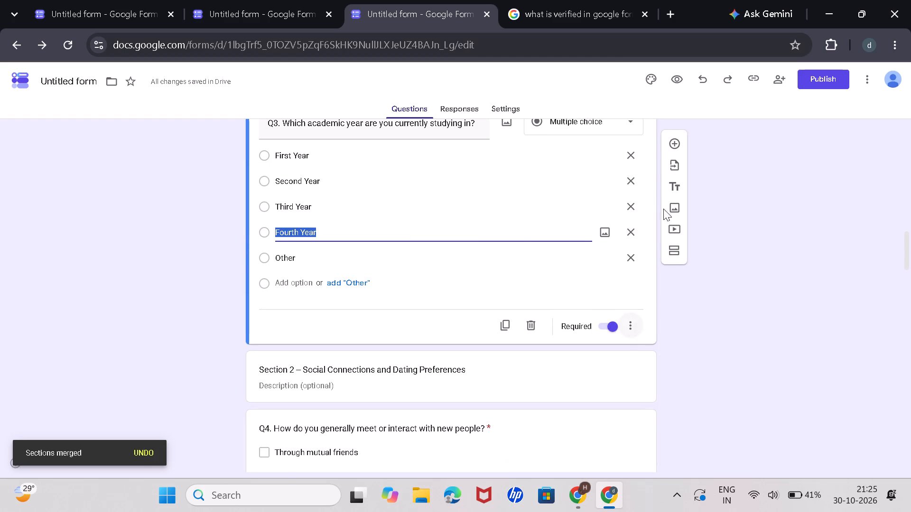
pyautogui.click(678, 253)
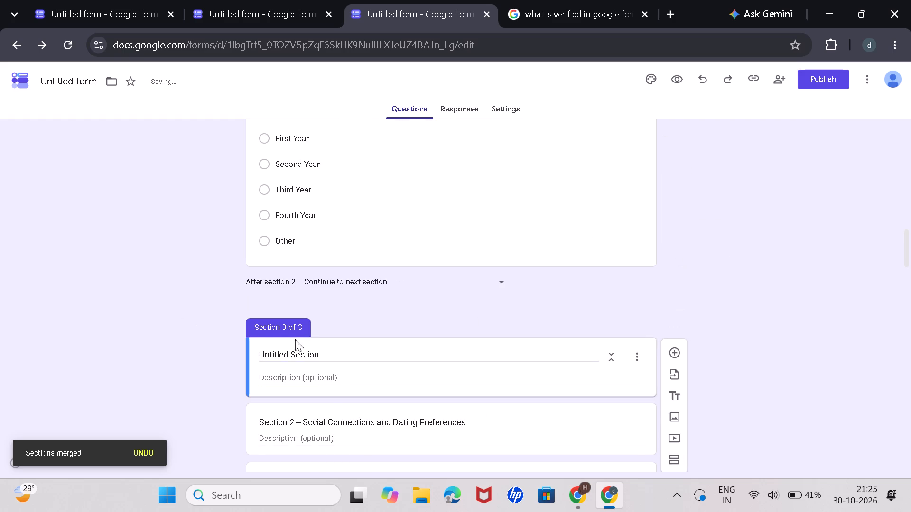
# Copy the "Section 2 – Social Connections and Dating Preferences" heading text and delete its standalone title block above Q4.
pyautogui.scroll(-2, 496, 318)
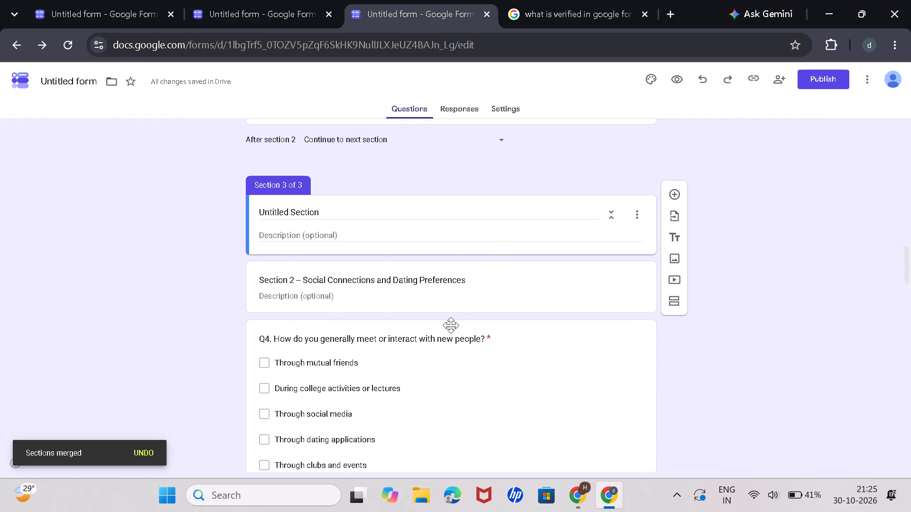
pyautogui.click(454, 294)
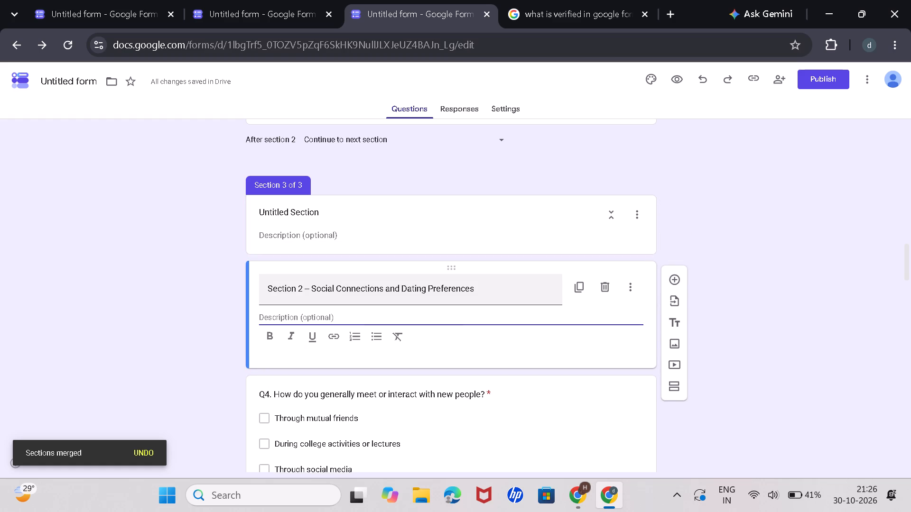
pyautogui.click(507, 291)
pyautogui.hotkey('ctrl', 'c')
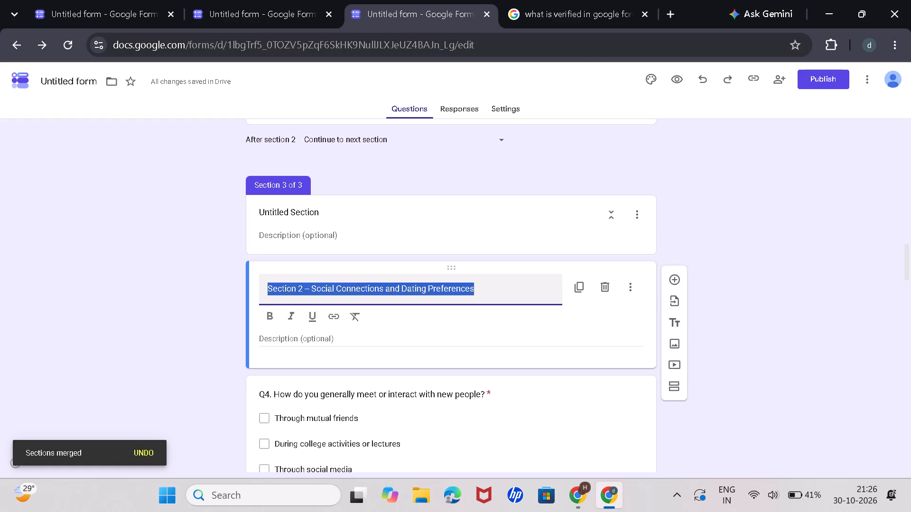
pyautogui.click(608, 283)
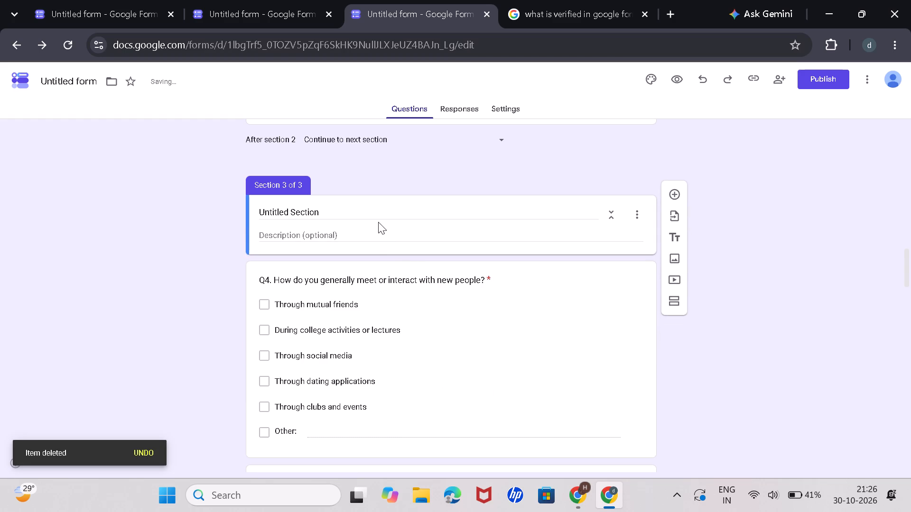
# Replace the "Untitled Section" title above Q4 with the copied text "Section 2 – Social Connections and Dating Preferences".
pyautogui.click(377, 210)
pyautogui.hotkey('ctrl', 'BackSpace')
pyautogui.hotkey('ctrl', 'BackSpace')
pyautogui.hotkey('ctrl', 'BackSpace')
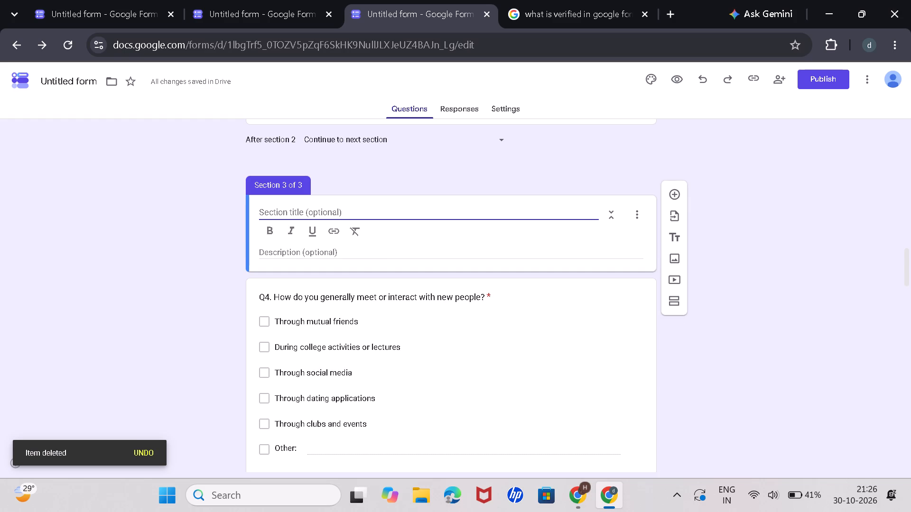
pyautogui.hotkey('ctrl', 'v')
pyautogui.click(729, 300)
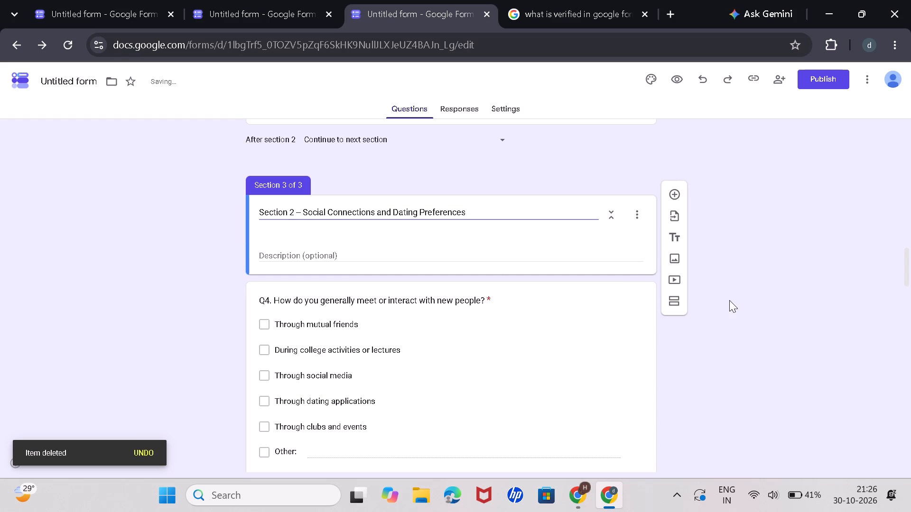
# Examine the form's section boundaries from the introduction to the "Section 3 – Safety and digital well-being" heading and Q7.
pyautogui.scroll(7, 729, 300)
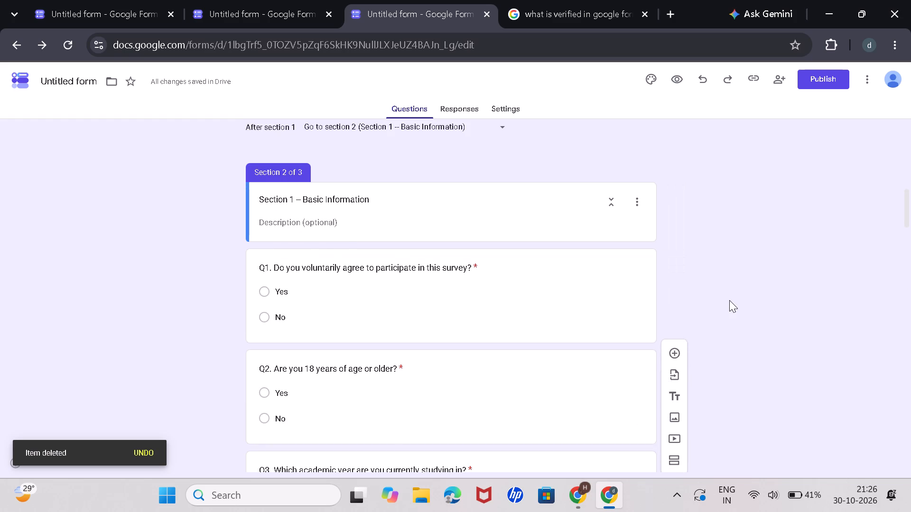
pyautogui.scroll(1, 729, 300)
pyautogui.scroll(-2, 364, 275)
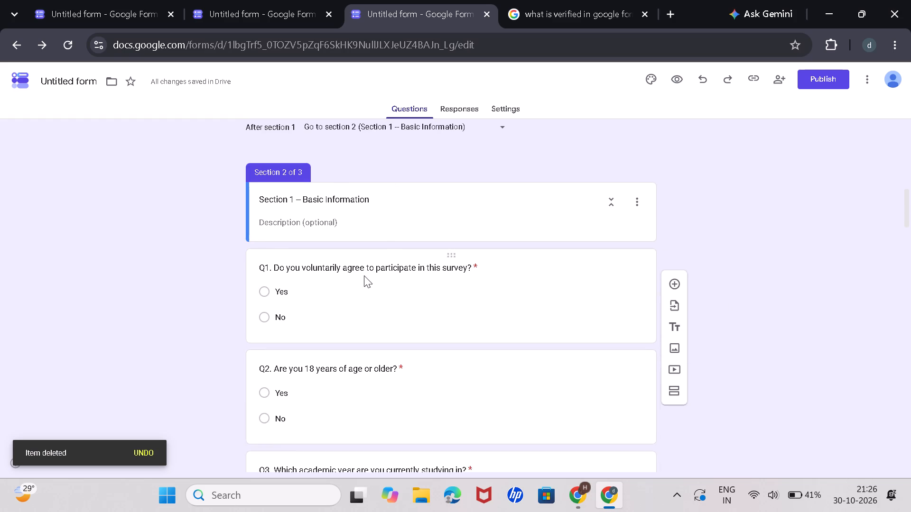
pyautogui.scroll(-5, 364, 275)
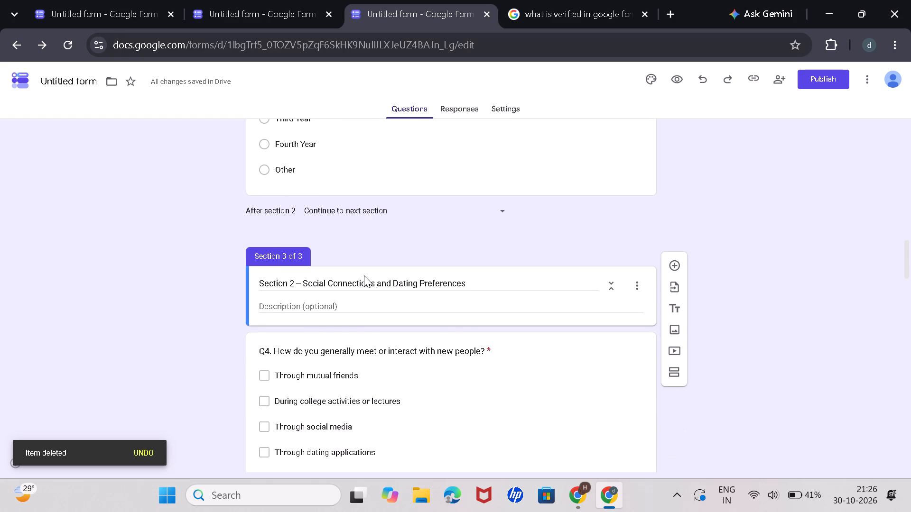
pyautogui.scroll(-11, 364, 275)
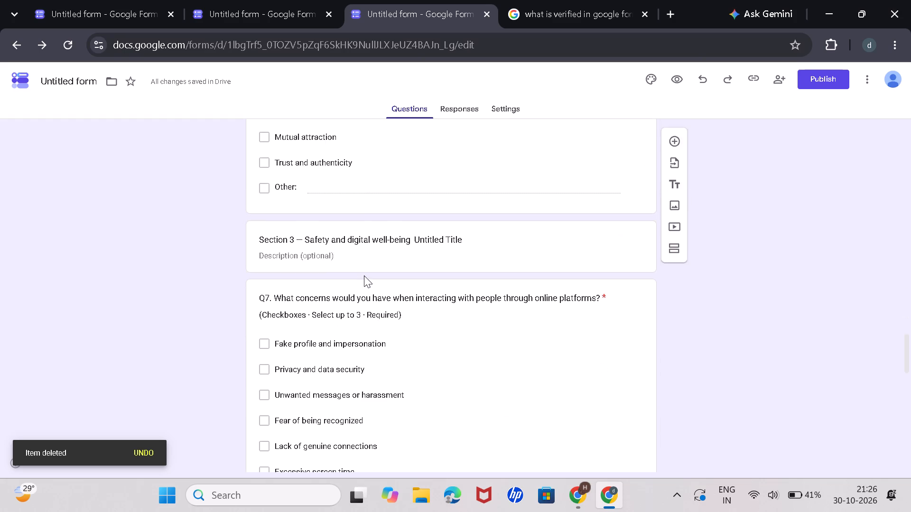
pyautogui.scroll(20, 364, 275)
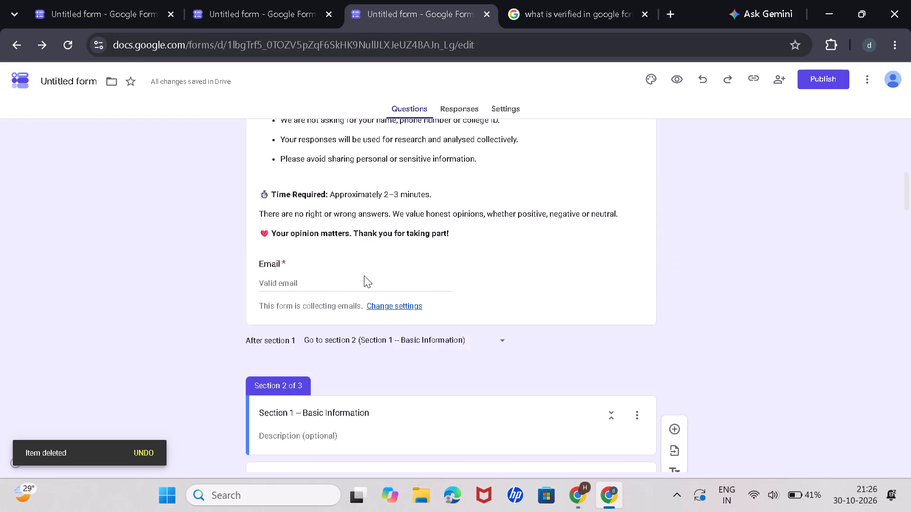
# Examine the form's section boundaries from the introduction through the Basic Information questions to the "Section 2 – Social Connections and Dating Preferences" section.
pyautogui.scroll(6, 364, 275)
pyautogui.scroll(-7, 364, 275)
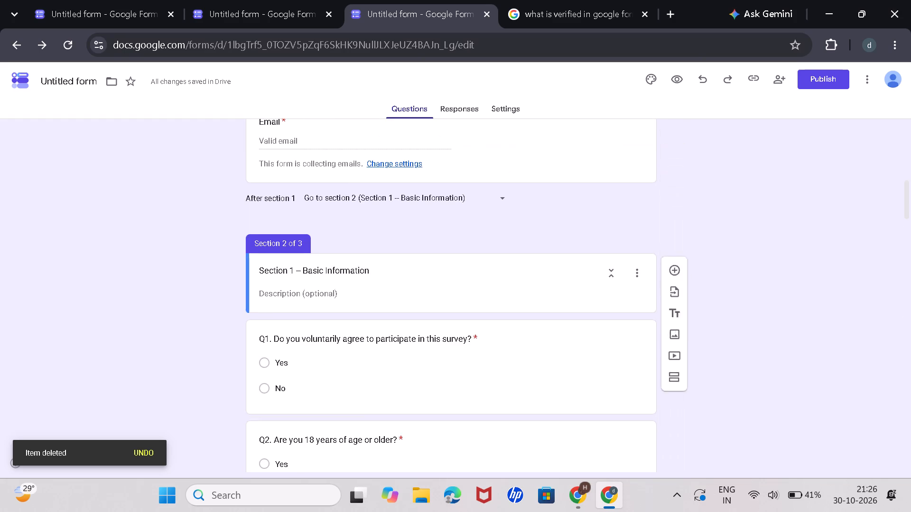
pyautogui.scroll(2, 364, 275)
pyautogui.scroll(-6, 364, 275)
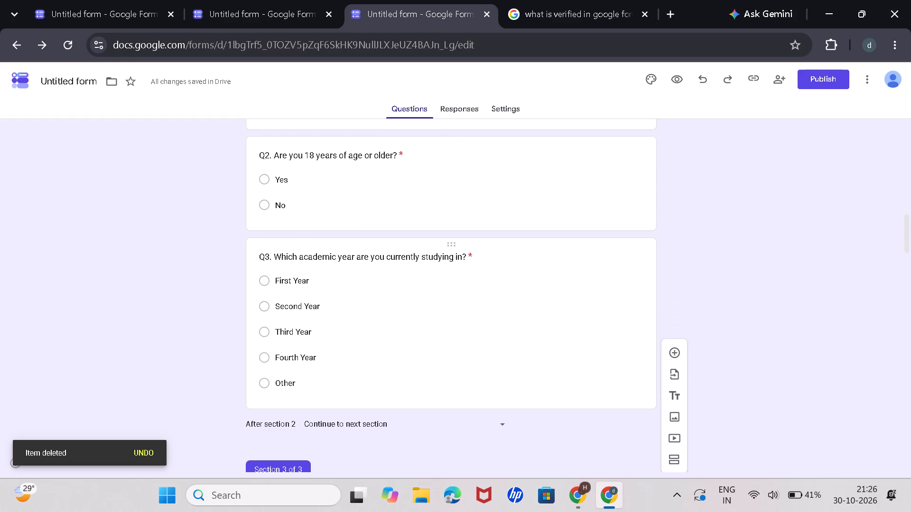
pyautogui.scroll(3, 364, 275)
pyautogui.scroll(-7, 364, 275)
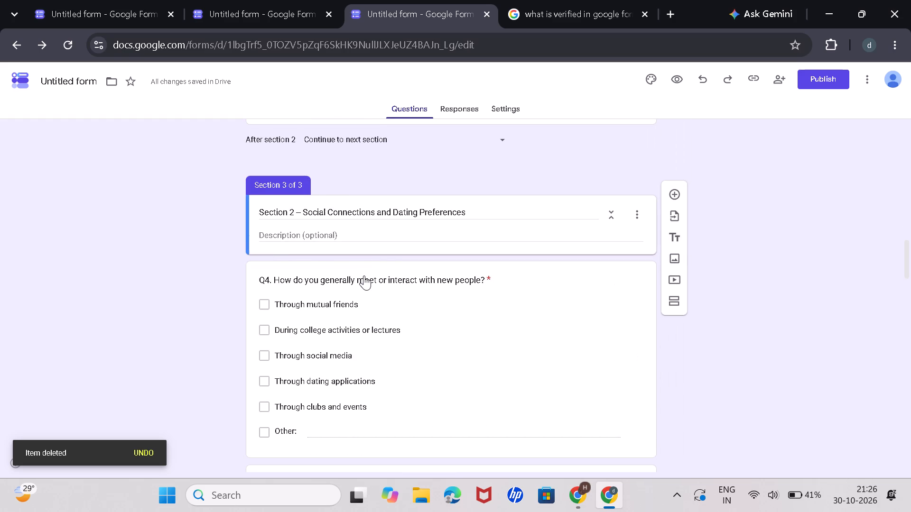
pyautogui.scroll(8, 364, 275)
pyautogui.scroll(-5, 364, 275)
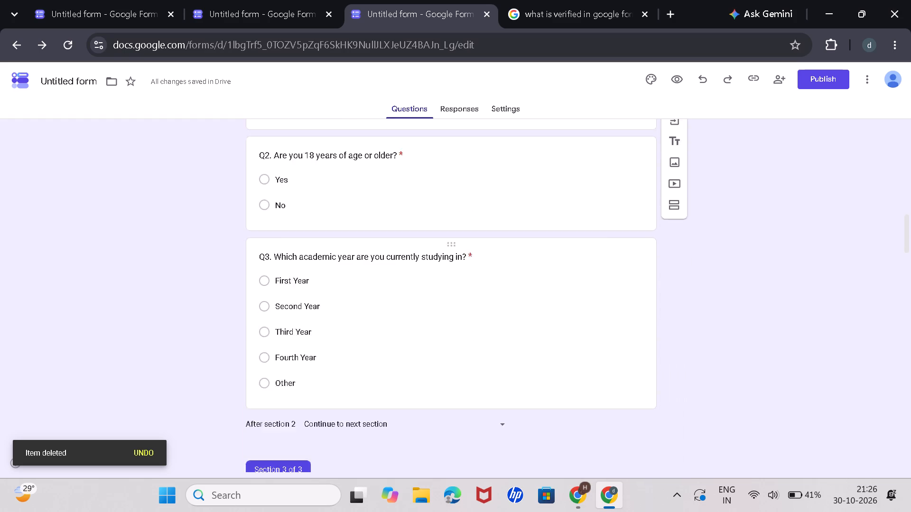
pyautogui.scroll(-4, 364, 275)
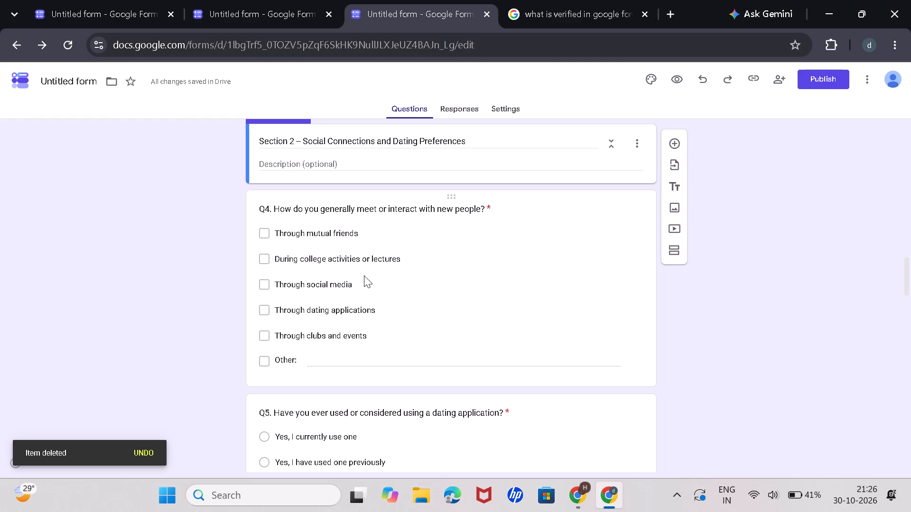
# Add a new section directly after Q6, ahead of the "Section 3 — Safety and digital well-being" heading.
pyautogui.scroll(-5, 572, 313)
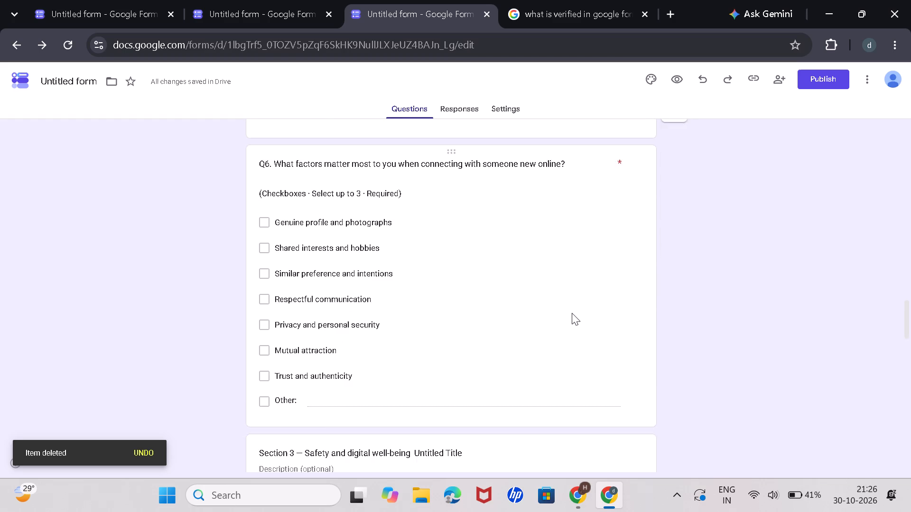
pyautogui.scroll(-4, 572, 313)
pyautogui.scroll(1, 572, 312)
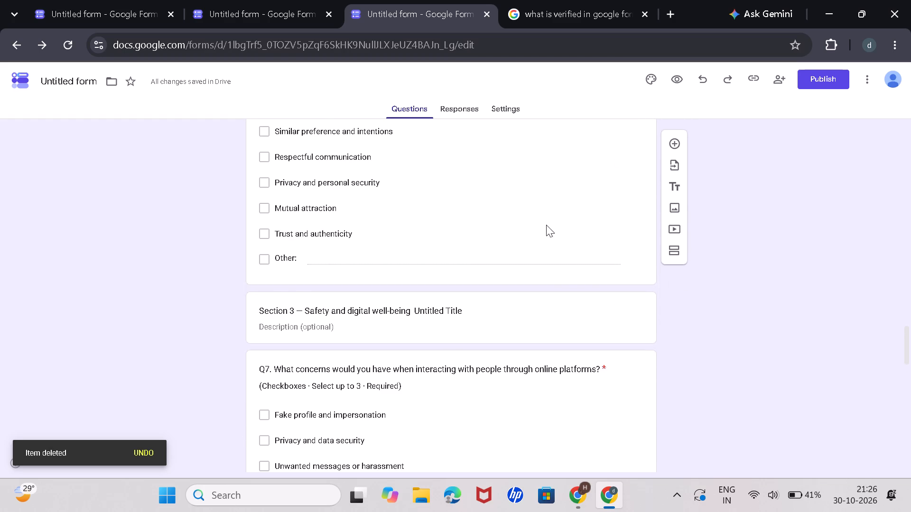
pyautogui.click(546, 225)
pyautogui.click(675, 251)
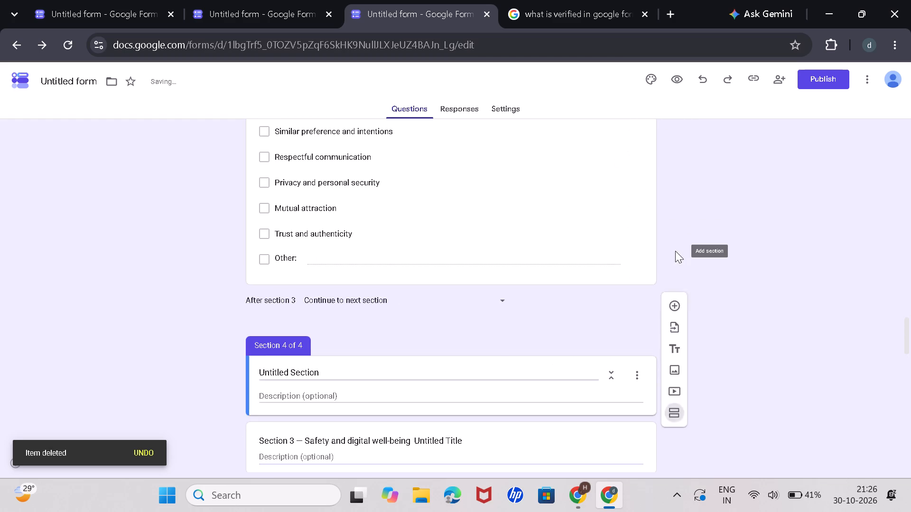
# Move the "Section 3 — Safety and digital well-being Untitled Title" heading text into the new section's title, replacing "Untitled Section".
pyautogui.scroll(-2, 332, 374)
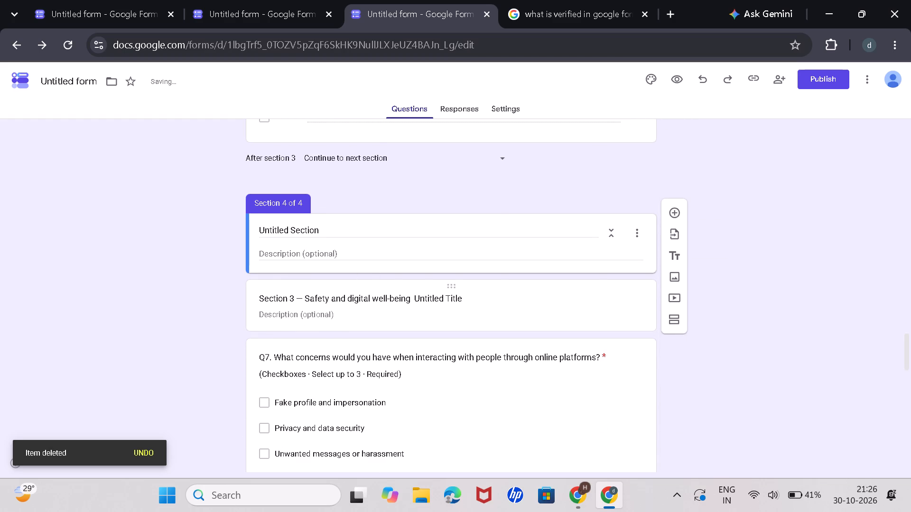
pyautogui.click(474, 300)
pyautogui.hotkey('ctrl', 'c')
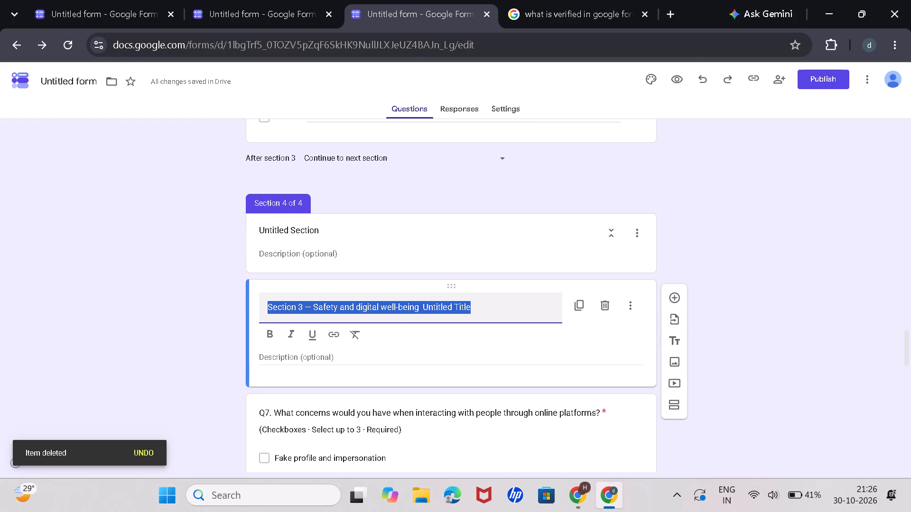
pyautogui.hotkey('ctrl', 'x')
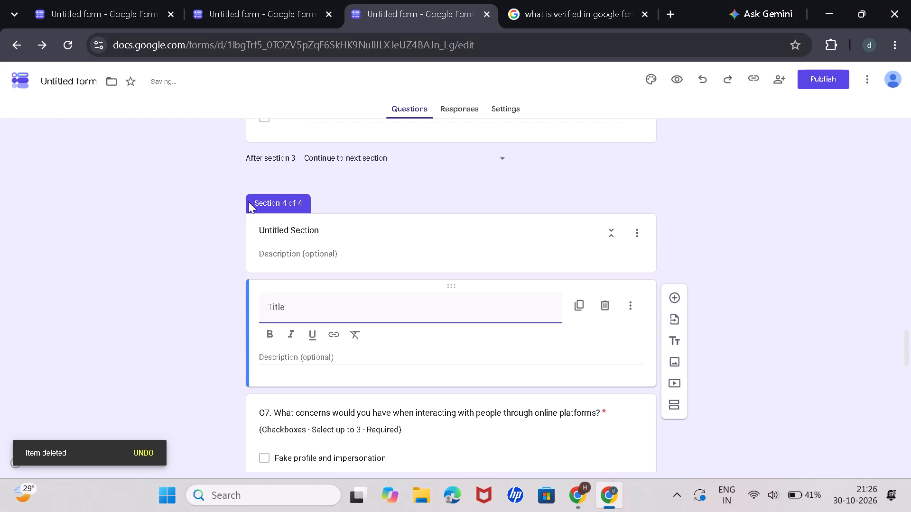
pyautogui.click(342, 234)
pyautogui.hotkey('ctrl', 'BackSpace')
pyautogui.hotkey('ctrl', 'BackSpace')
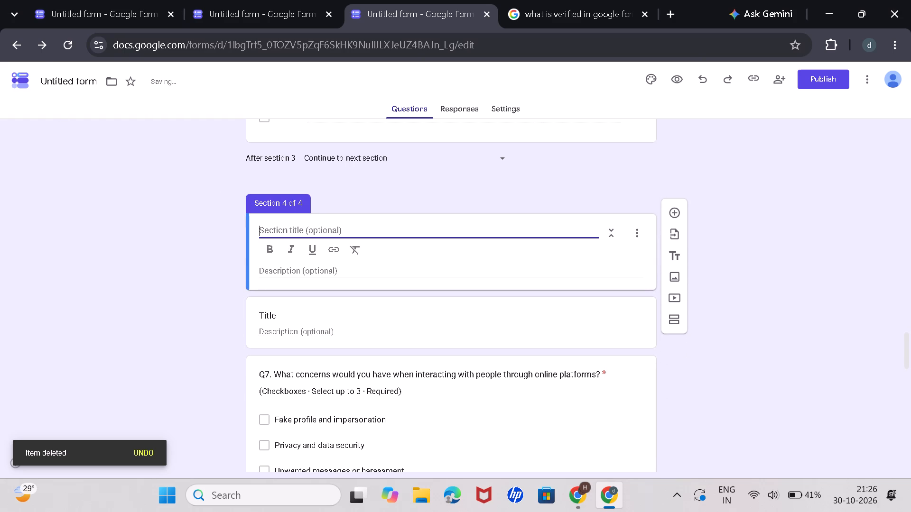
pyautogui.hotkey('ctrl', 'v')
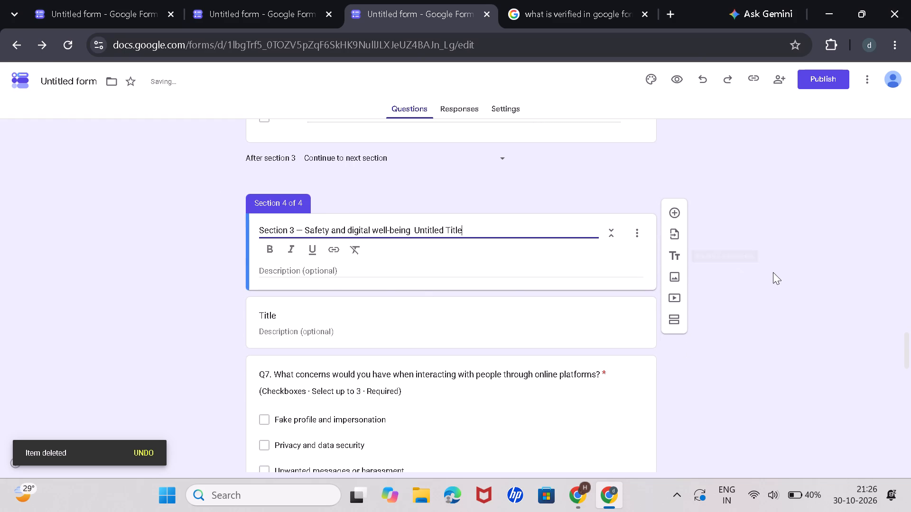
pyautogui.click(773, 272)
# Delete the emptied standalone title block above Q7.
pyautogui.click(560, 302)
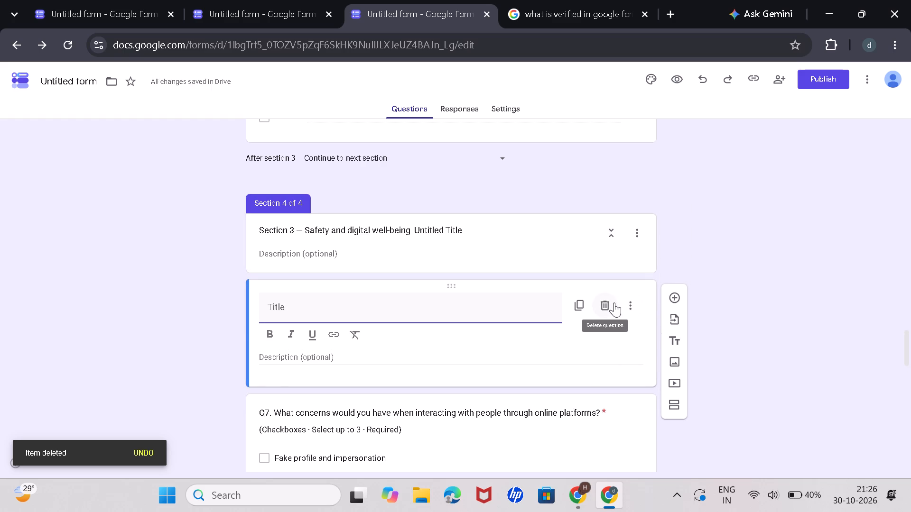
pyautogui.click(614, 302)
pyautogui.click(739, 362)
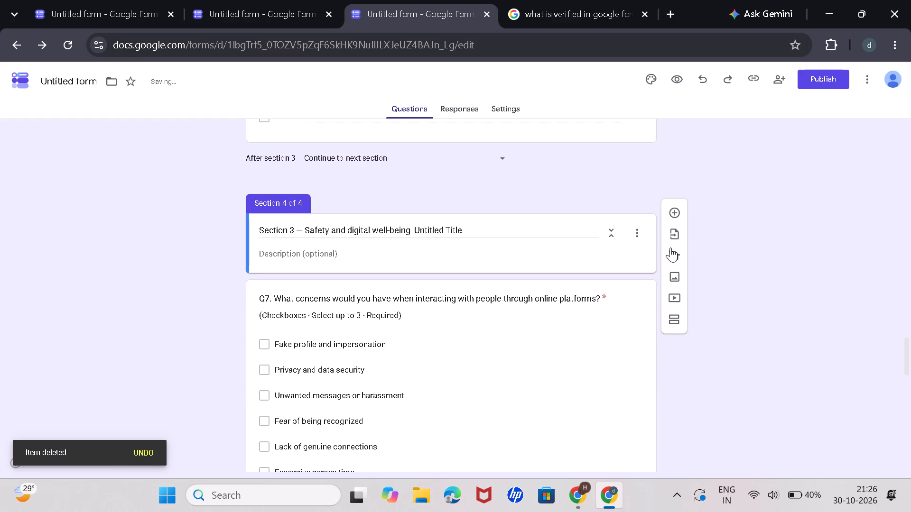
# Add a new section directly after Q9, ahead of the "Section 4 — Final feedback" heading.
pyautogui.scroll(-4, 670, 247)
pyautogui.scroll(-9, 481, 337)
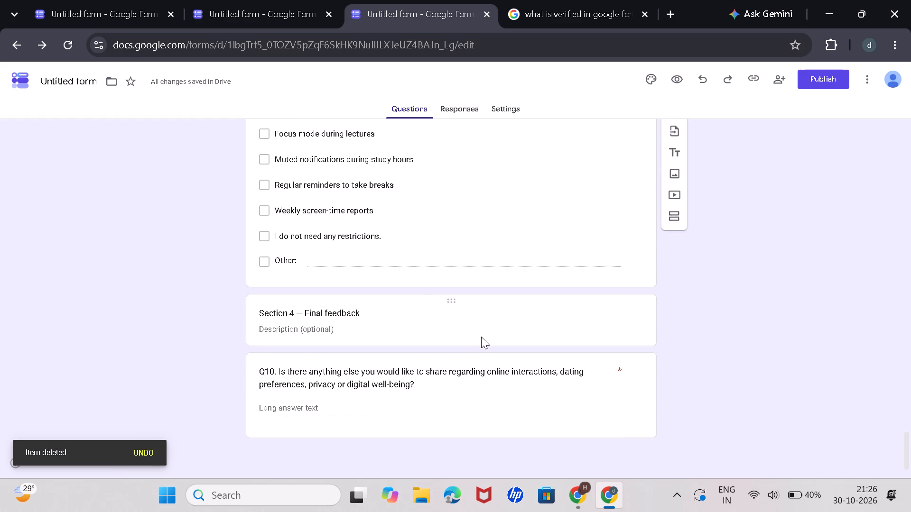
pyautogui.click(515, 222)
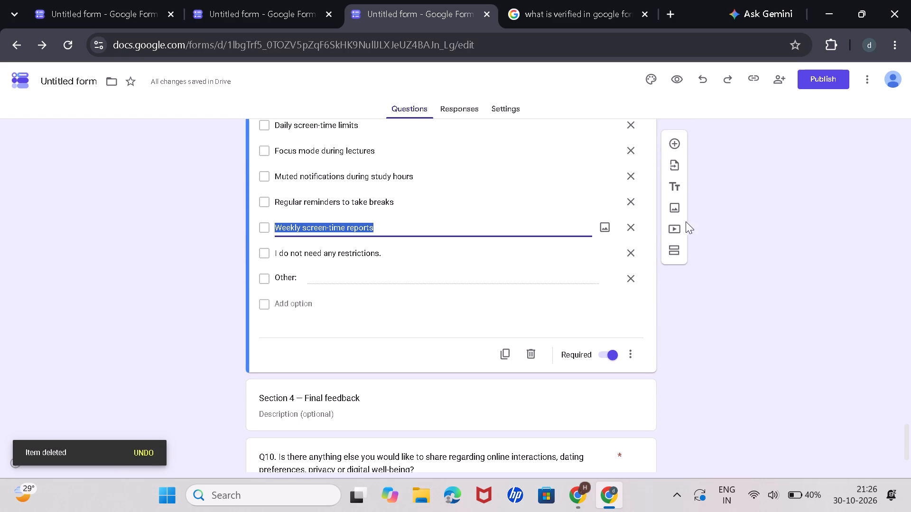
pyautogui.click(672, 251)
# Move the "Section 4 — Final feedback" heading text into the new section's title above Q10, replacing "Untitled Section".
pyautogui.scroll(-4, 465, 316)
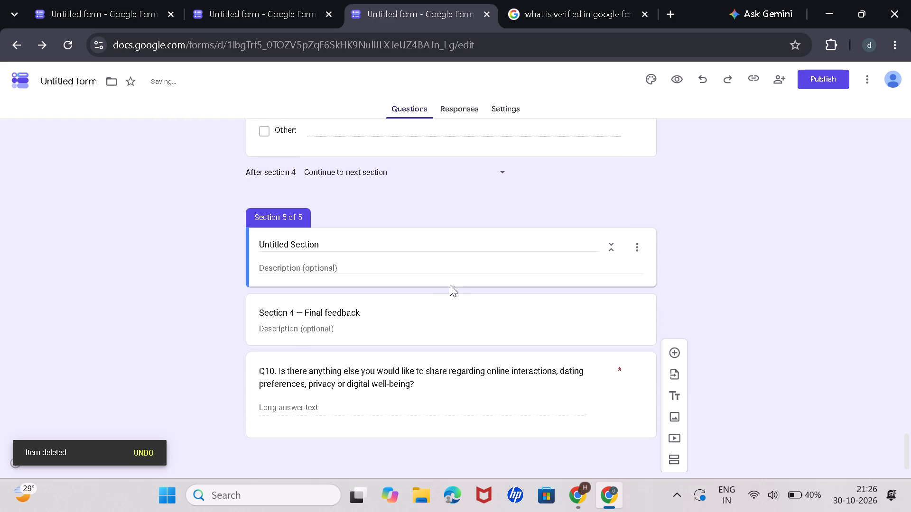
pyautogui.click(418, 311)
pyautogui.hotkey('ctrl', 'x')
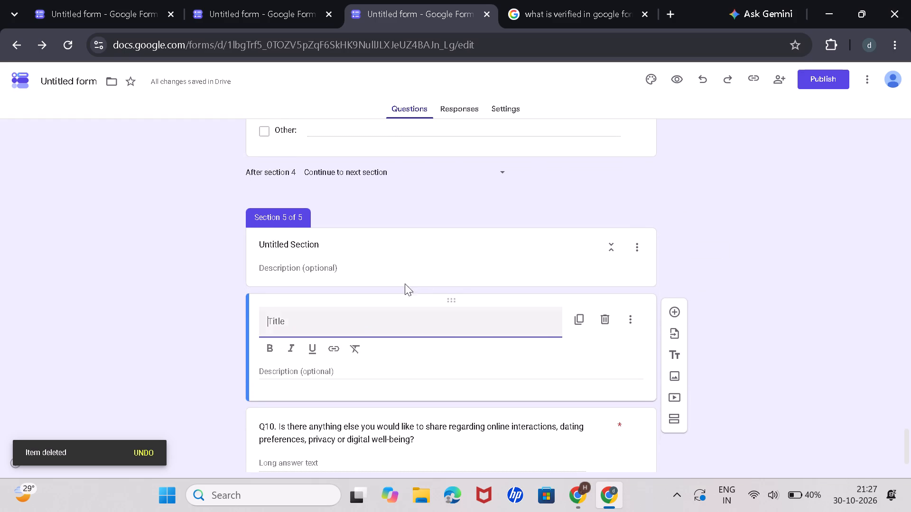
pyautogui.click(393, 240)
pyautogui.hotkey('ctrl', 'BackSpace')
pyautogui.hotkey('ctrl', 'BackSpace')
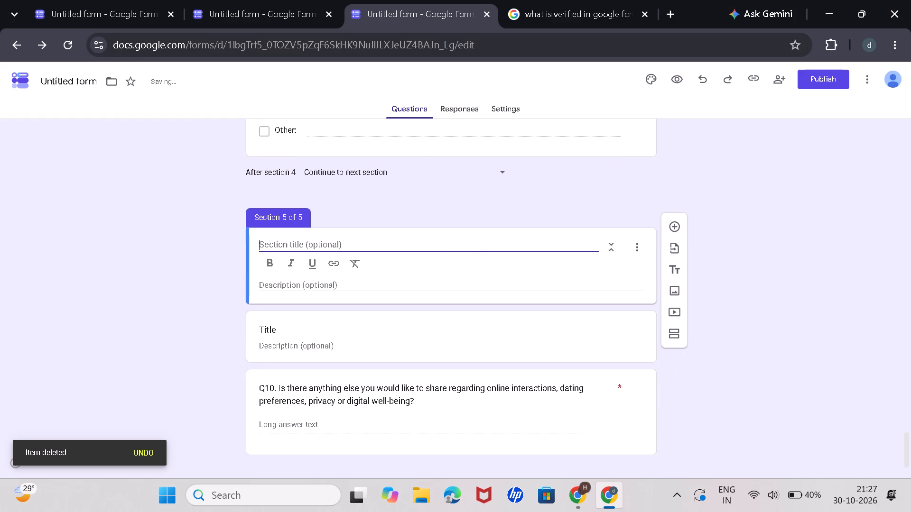
pyautogui.hotkey('ctrl', 'BackSpace')
pyautogui.hotkey('ctrl', 'v')
pyautogui.click(732, 401)
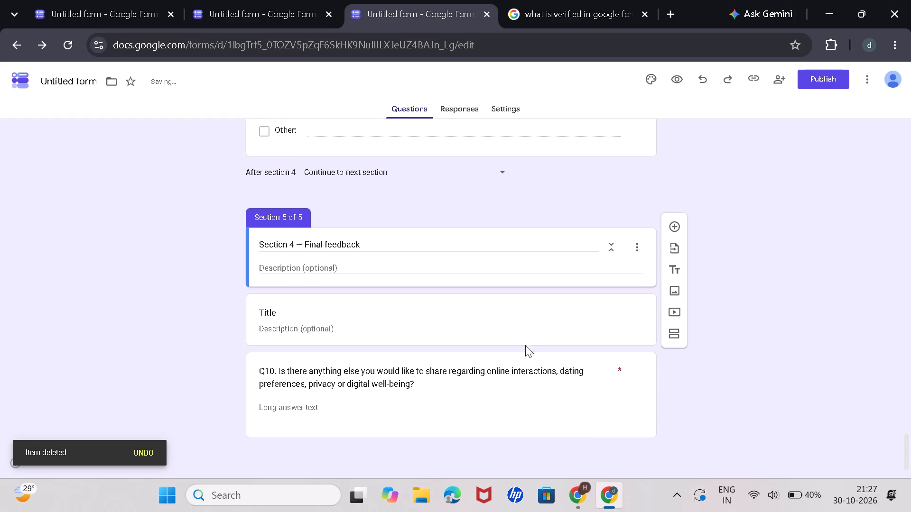
# Delete the emptied standalone title block above Q10.
pyautogui.click(516, 320)
pyautogui.click(600, 326)
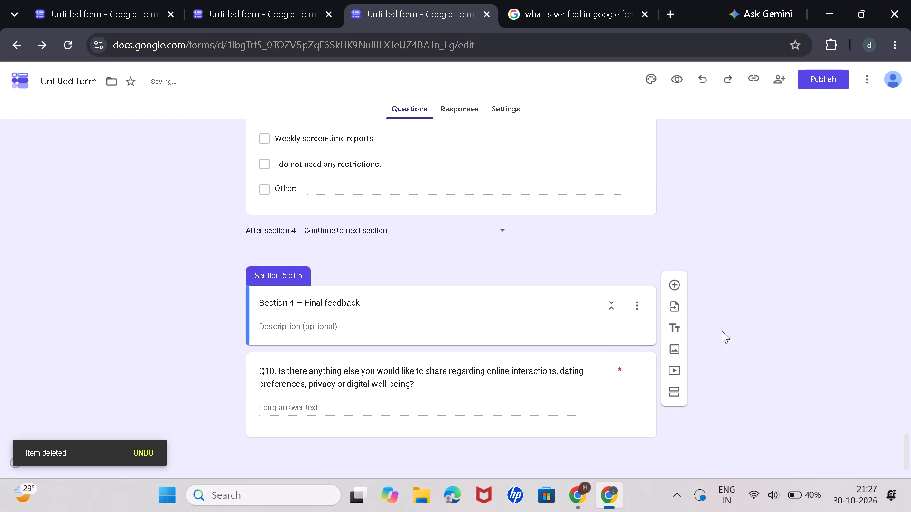
pyautogui.click(790, 279)
# Review the new section breaks and titles from the "Section 4 — Final feedback" section back to the form's introduction.
pyautogui.scroll(6, 415, 302)
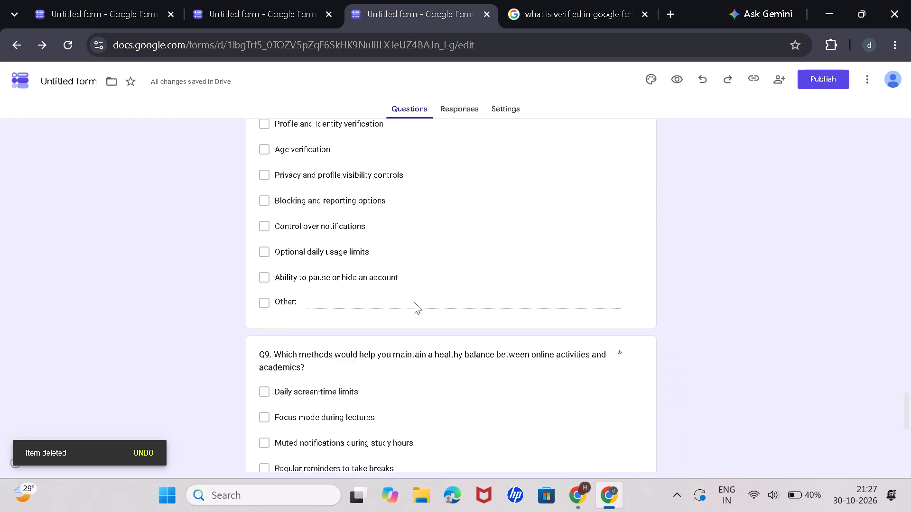
pyautogui.scroll(-6, 414, 302)
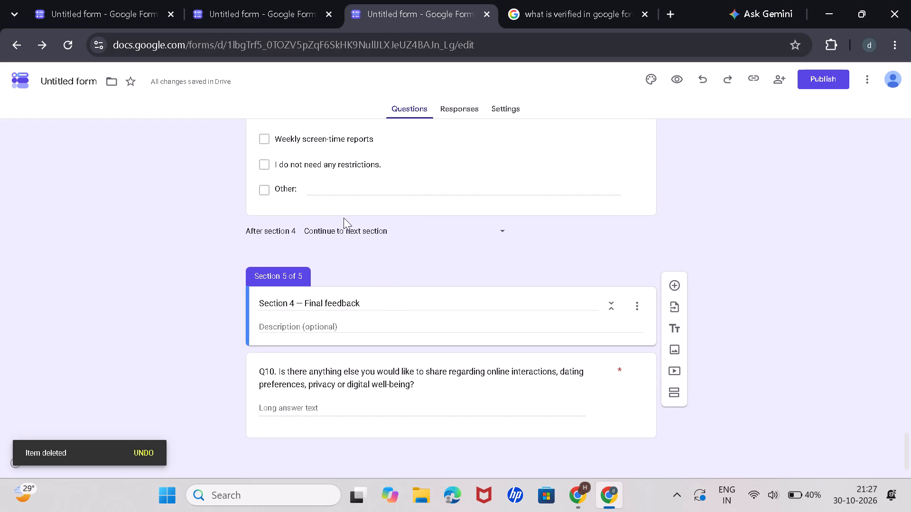
pyautogui.scroll(9, 353, 266)
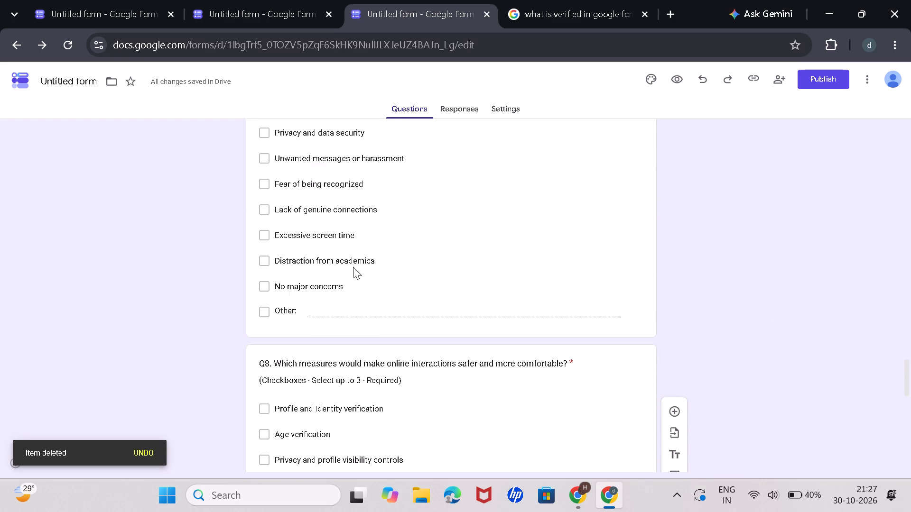
pyautogui.scroll(5, 353, 267)
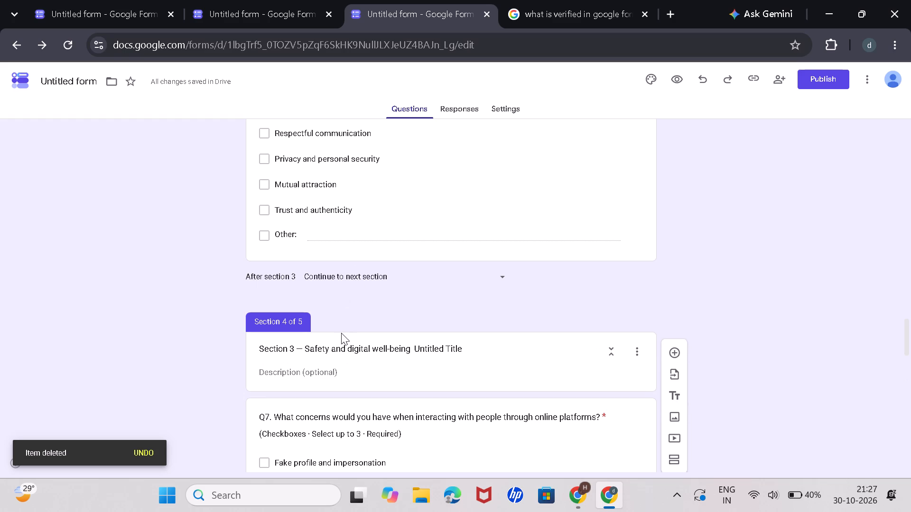
pyautogui.scroll(18, 326, 315)
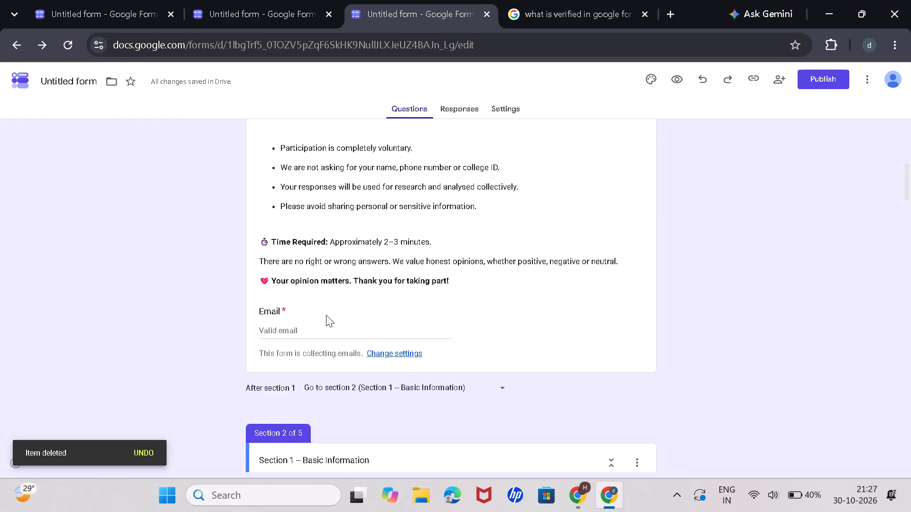
pyautogui.scroll(10, 326, 315)
# Examine the introduction, the Basic Information section and the transition to "Section 2 – Social Connections and Dating Preferences".
pyautogui.scroll(-4, 326, 315)
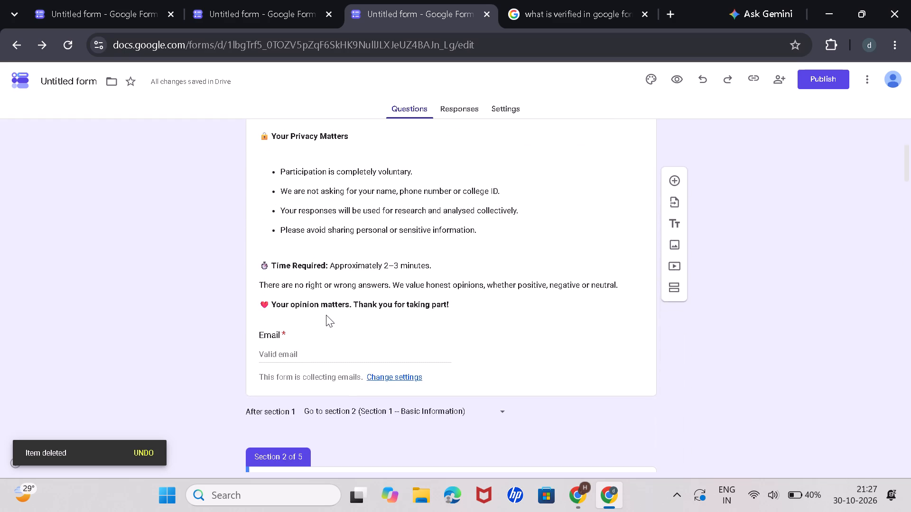
pyautogui.scroll(-4, 325, 314)
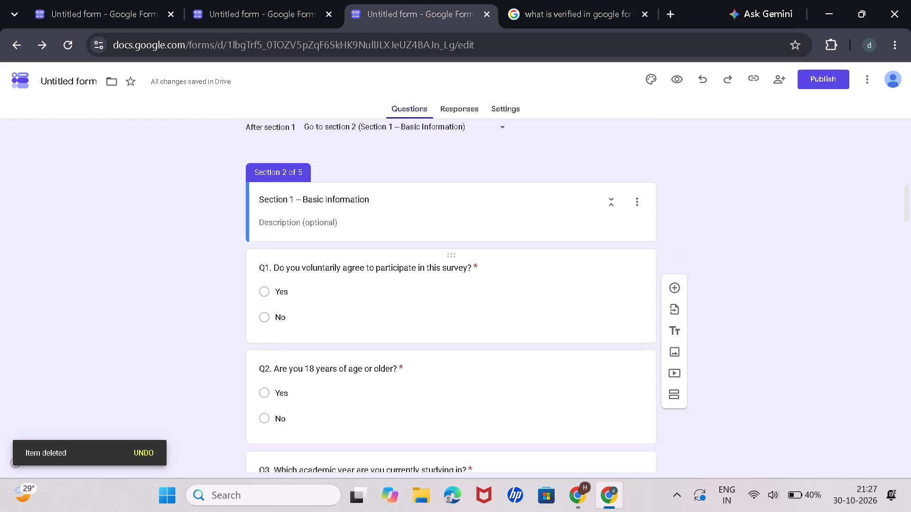
pyautogui.scroll(-1, 329, 328)
pyautogui.scroll(2, 329, 328)
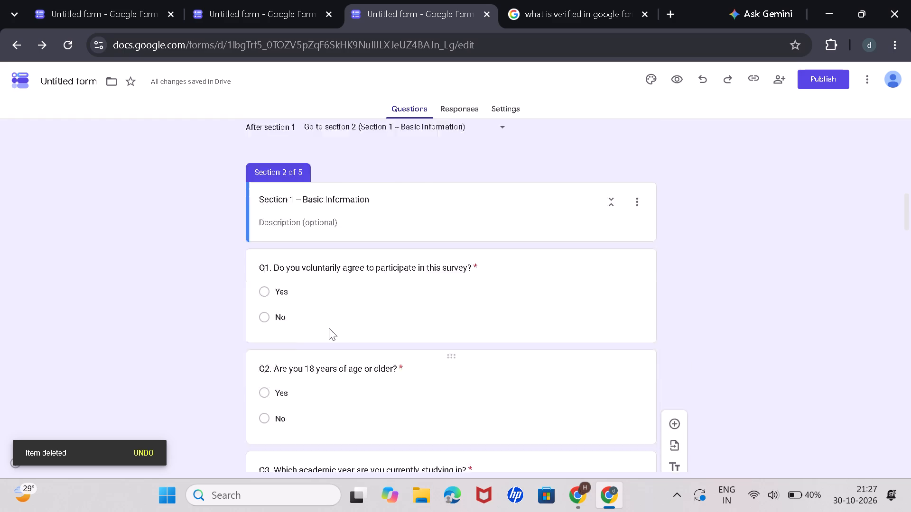
pyautogui.scroll(7, 329, 328)
pyautogui.scroll(-1, 329, 328)
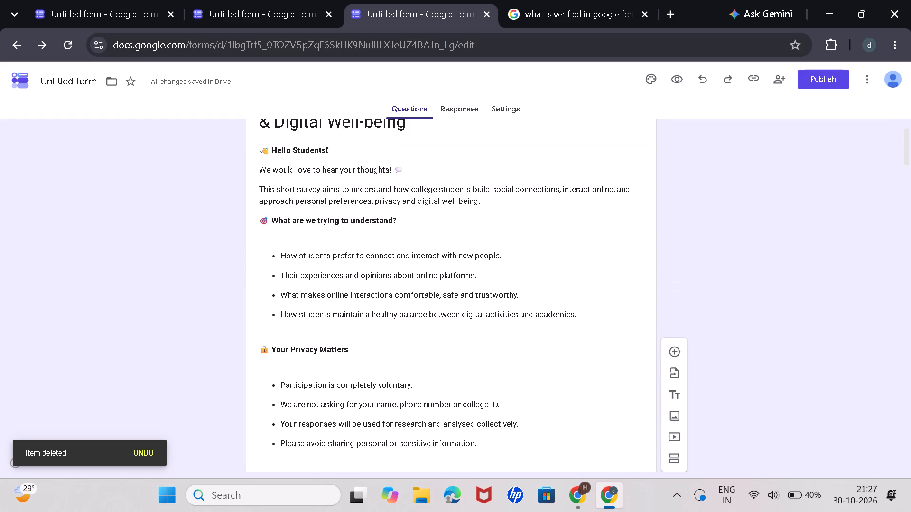
pyautogui.scroll(-1, 329, 328)
pyautogui.scroll(4, 329, 324)
pyautogui.scroll(-2, 328, 324)
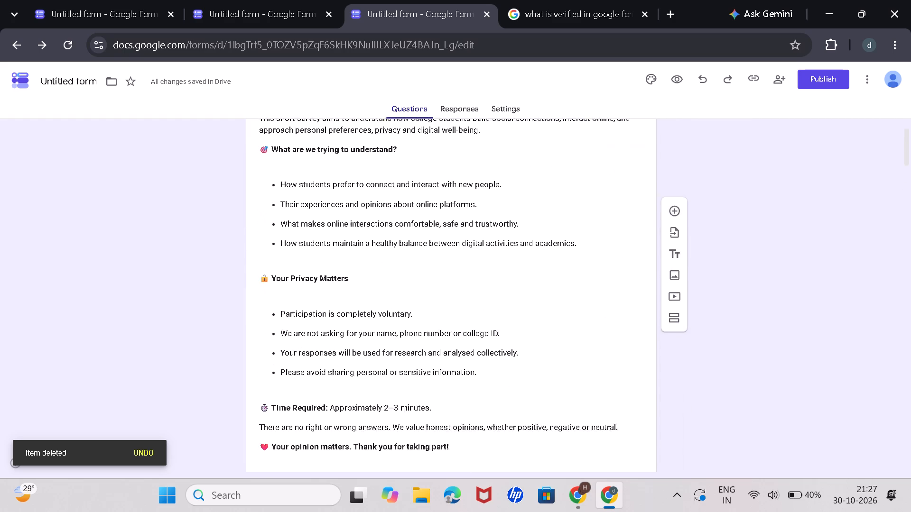
pyautogui.scroll(-4, 328, 324)
pyautogui.scroll(5, 328, 323)
pyautogui.scroll(-3, 328, 323)
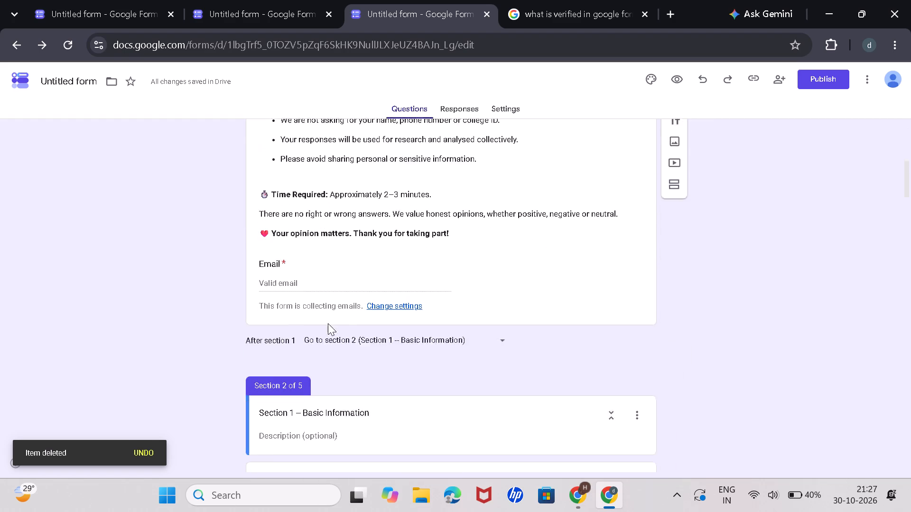
pyautogui.scroll(-5, 328, 323)
pyautogui.scroll(1, 328, 323)
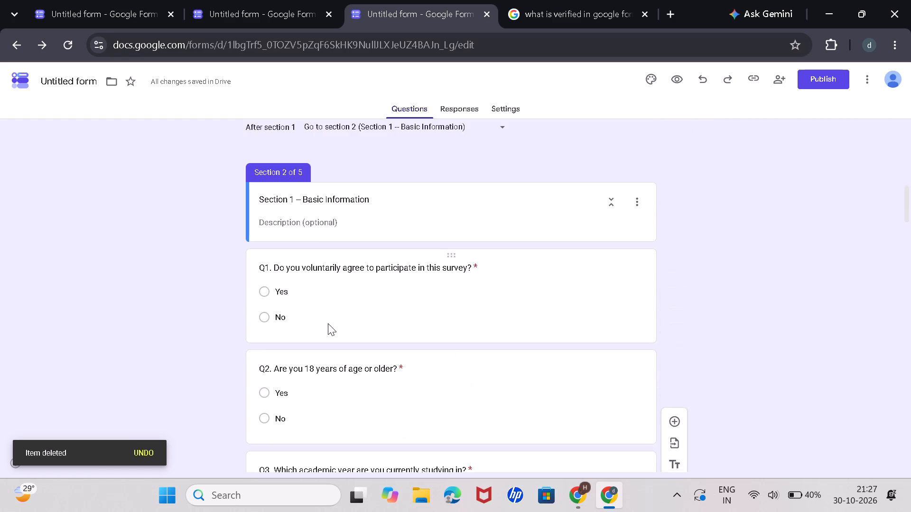
pyautogui.scroll(-5, 328, 323)
pyautogui.scroll(1, 328, 323)
pyautogui.scroll(-2, 328, 323)
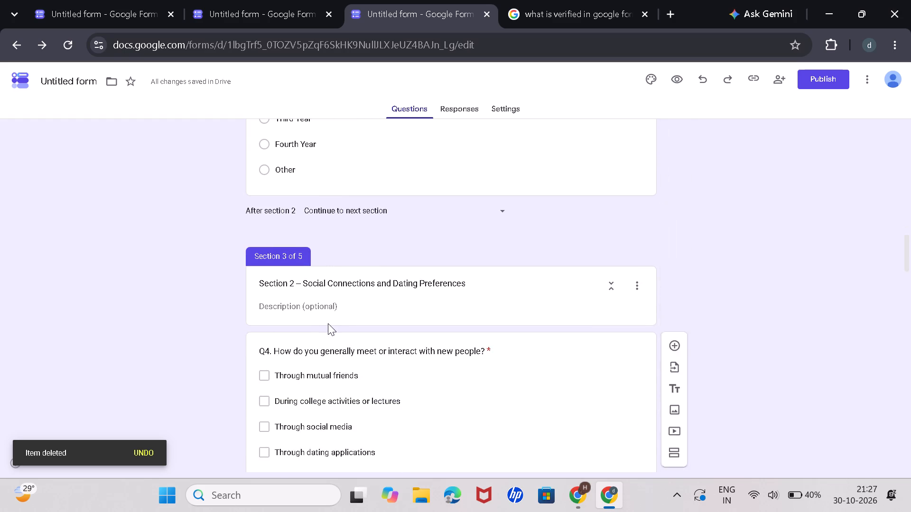
# Review the form from "Section 2 – Social Connections and Dating Preferences" through the "Section 4 — Final feedback" section and Q10.
pyautogui.scroll(5, 328, 323)
pyautogui.scroll(-4, 328, 323)
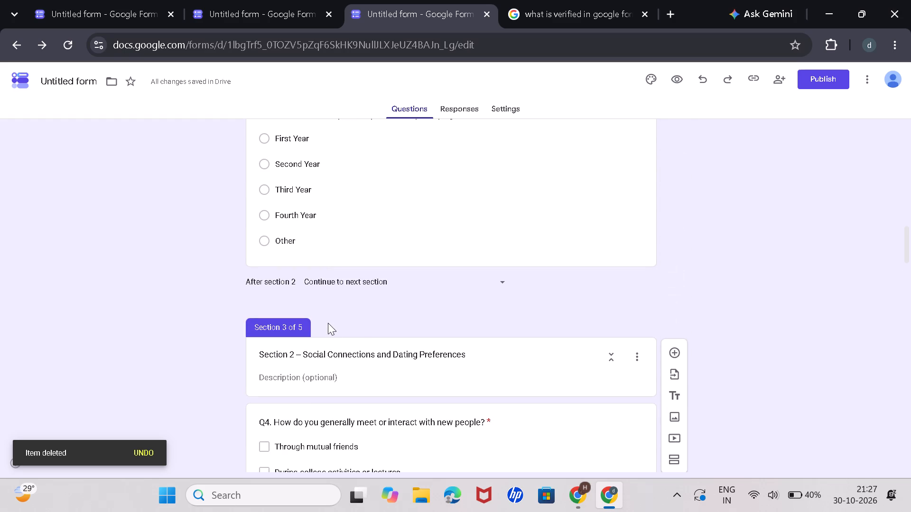
pyautogui.scroll(-2, 328, 294)
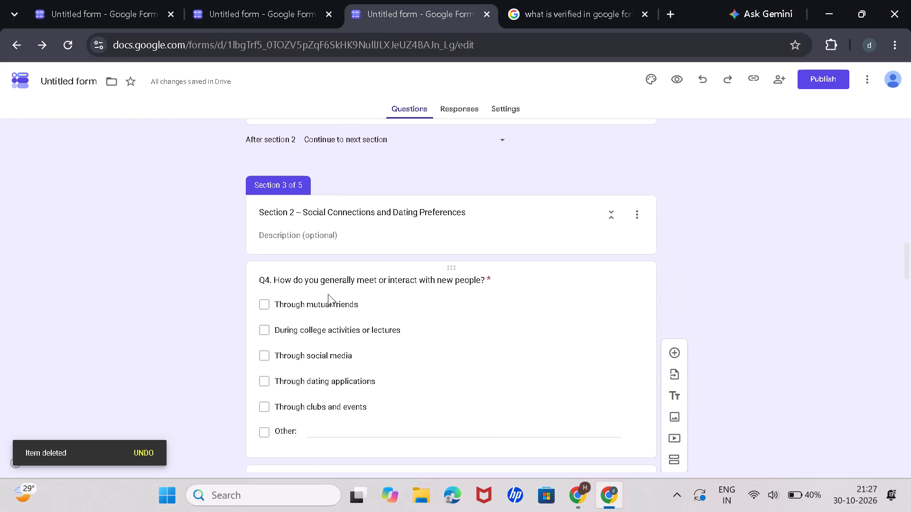
pyautogui.scroll(-1, 328, 294)
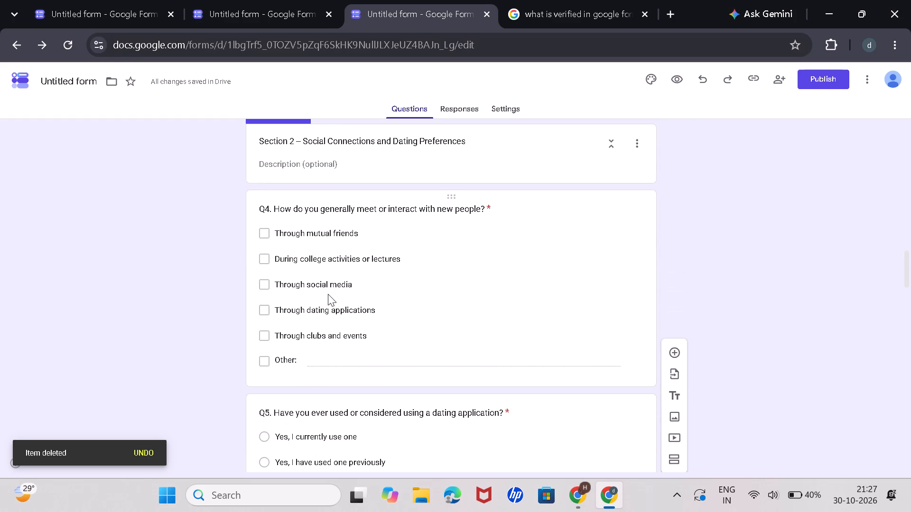
pyautogui.scroll(1, 328, 294)
pyautogui.scroll(-9, 328, 294)
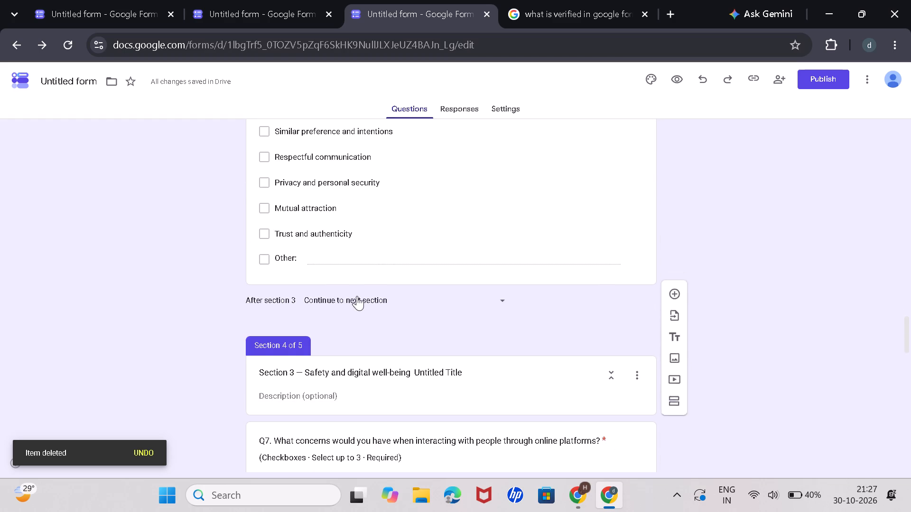
pyautogui.scroll(-1, 481, 302)
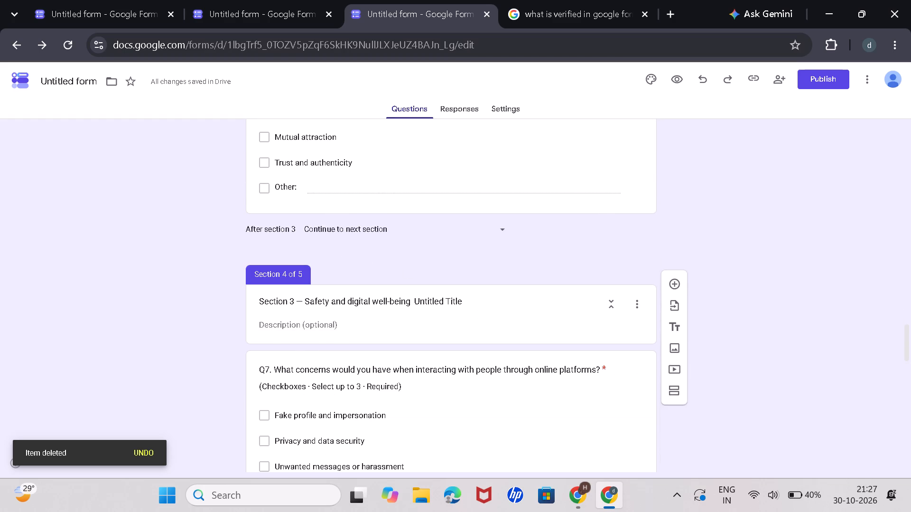
pyautogui.scroll(-1, 481, 302)
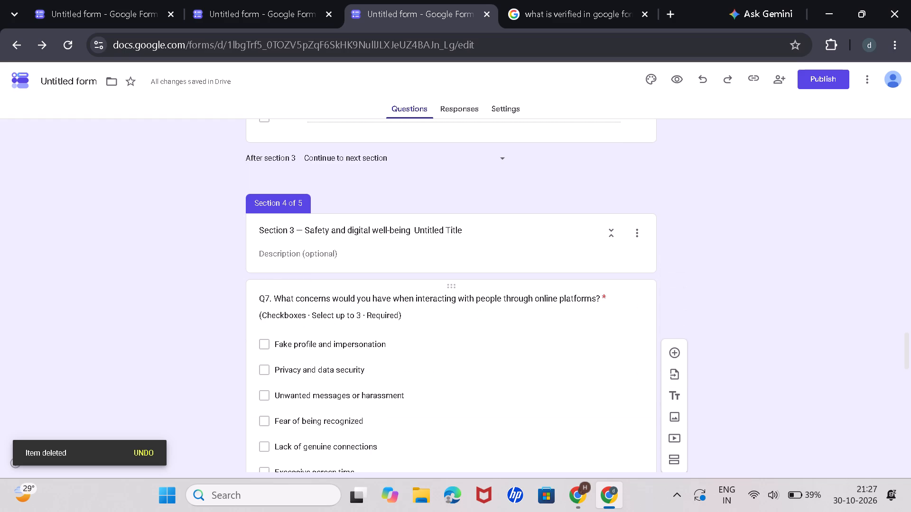
pyautogui.scroll(-5, 481, 301)
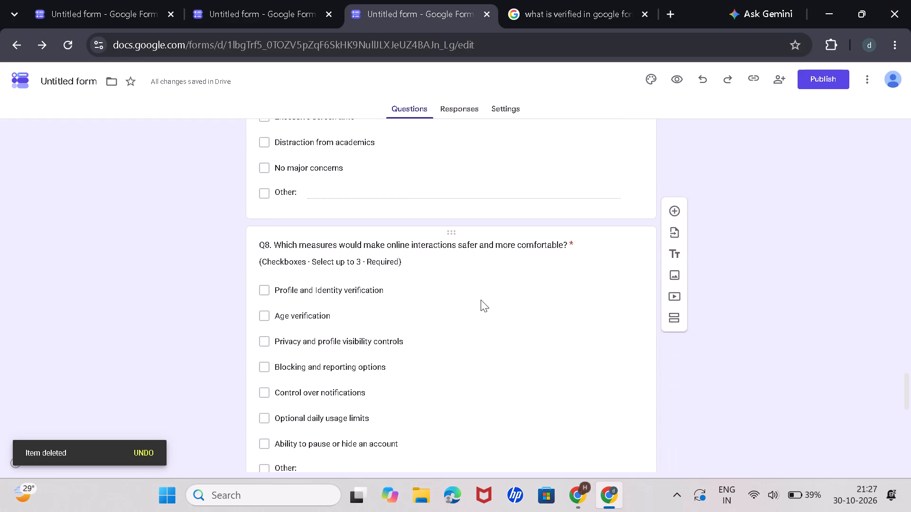
pyautogui.scroll(-8, 481, 300)
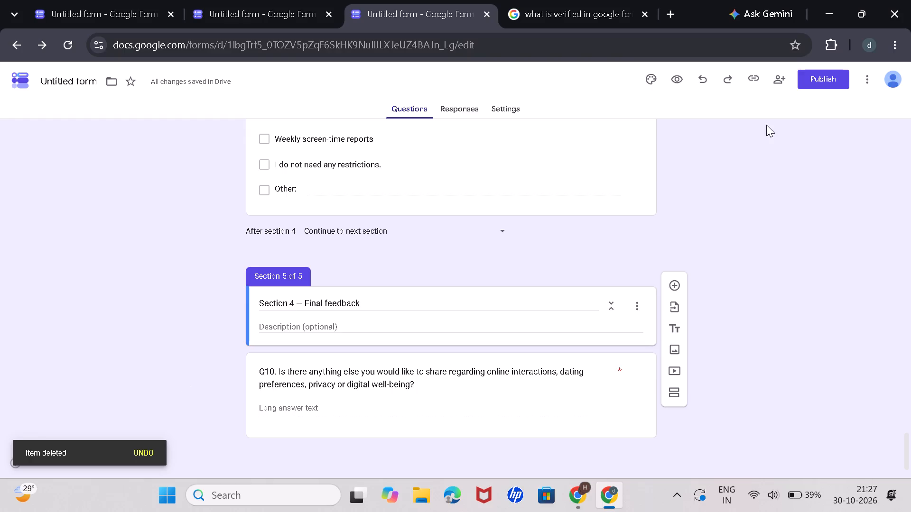
# Preview the form, fill the email field with the suggested address and advance to the second page.
pyautogui.click(676, 76)
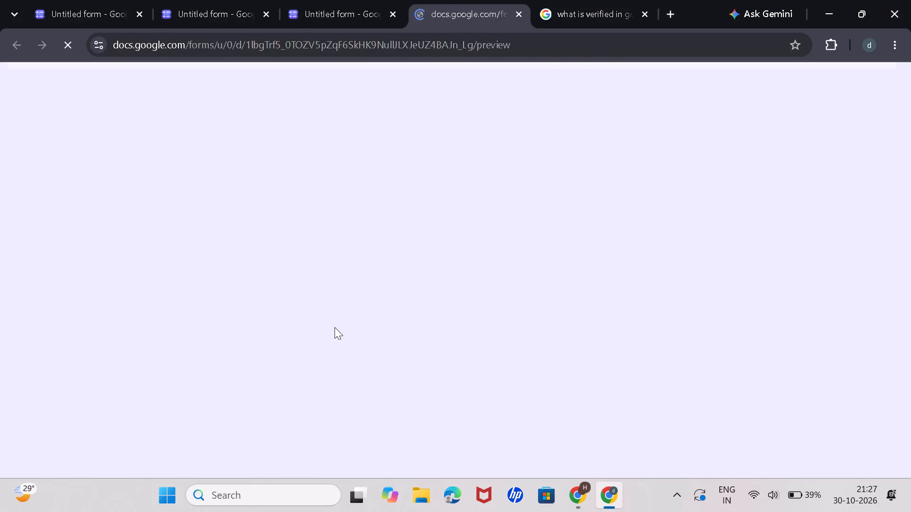
pyautogui.scroll(-3, 335, 327)
pyautogui.click(327, 353)
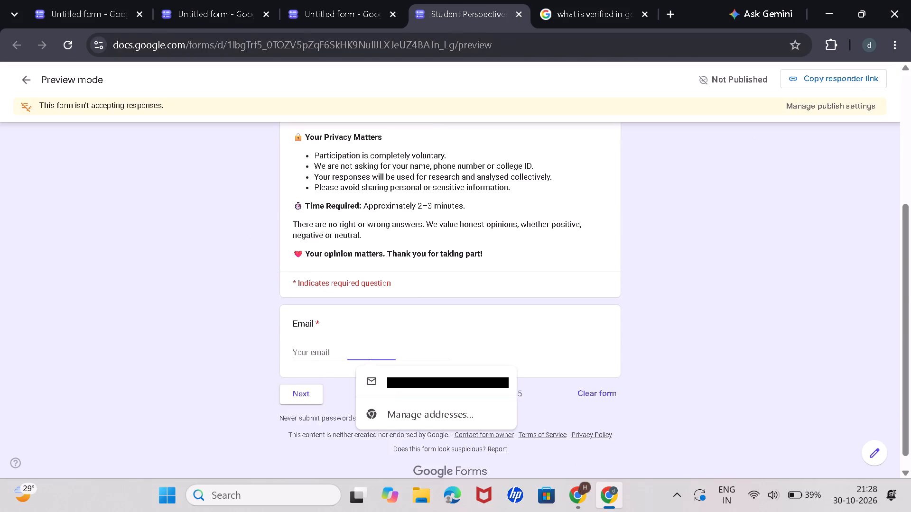
pyautogui.click(399, 381)
pyautogui.click(309, 397)
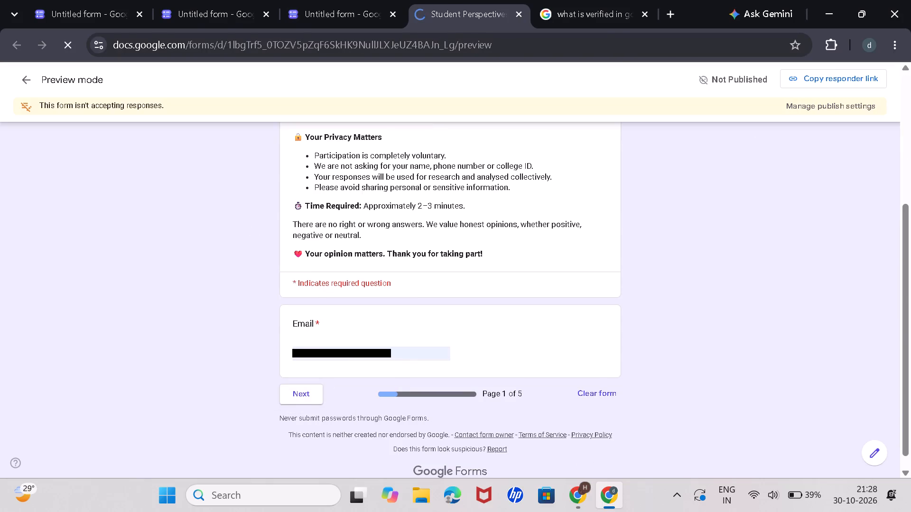
# Test the Basic Information page by answering Yes to Q1 and Q2 and Fourth Year to Q3, and continue to the third page.
pyautogui.scroll(-1, 406, 357)
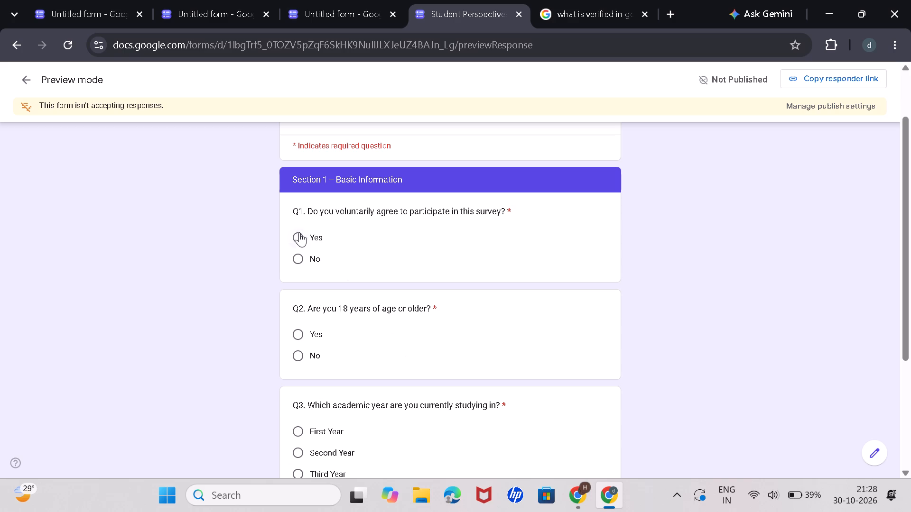
pyautogui.click(299, 232)
pyautogui.click(301, 340)
pyautogui.scroll(-2, 302, 374)
pyautogui.click(298, 347)
pyautogui.click(354, 421)
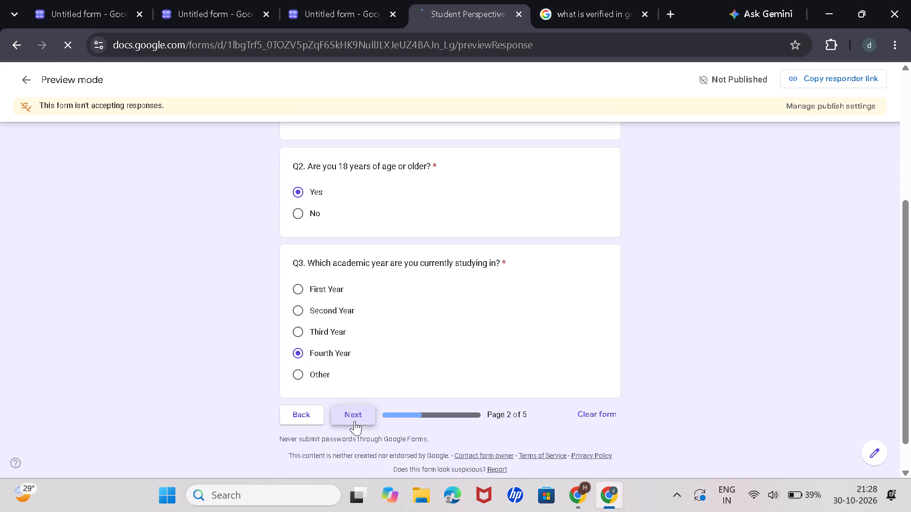
# Test Q4 with social media, dating applications, and clubs and events, and answer Q5 with "Yes, I currently use one".
pyautogui.scroll(-2, 322, 349)
pyautogui.click(308, 221)
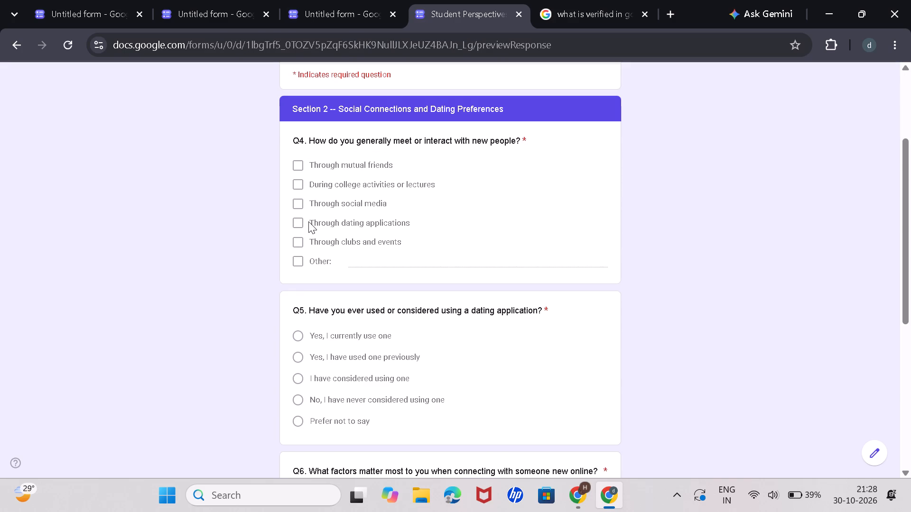
pyautogui.click(304, 208)
pyautogui.click(302, 227)
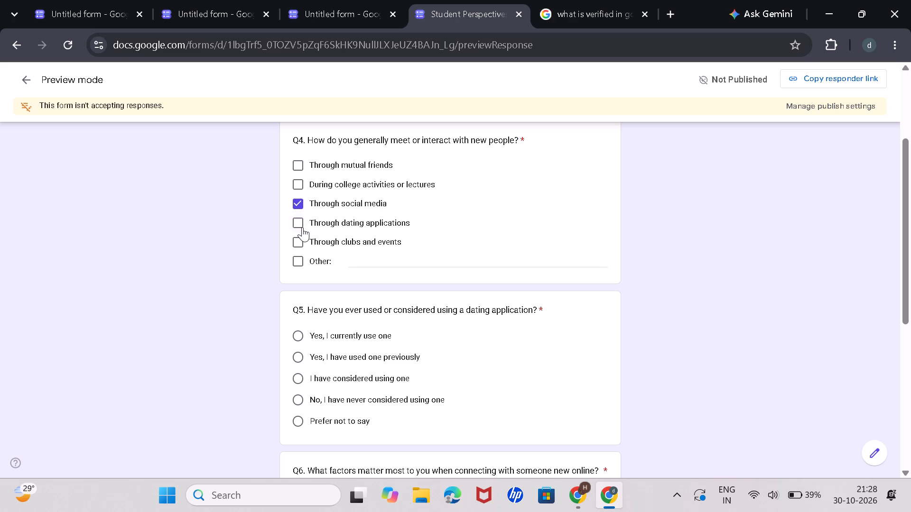
pyautogui.click(294, 247)
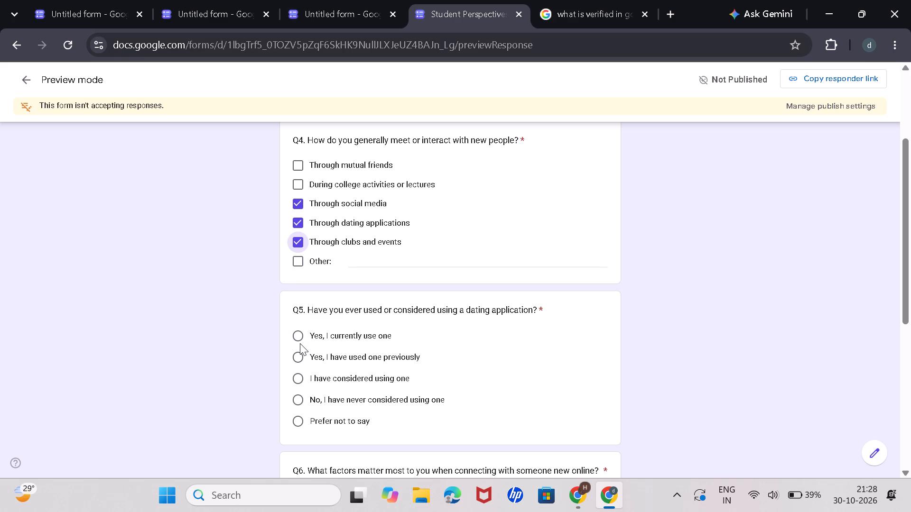
pyautogui.click(300, 341)
# Test Q6 with similar preference and intentions, respectful communication, and privacy and personal security, and continue to the fourth page.
pyautogui.scroll(-3, 298, 366)
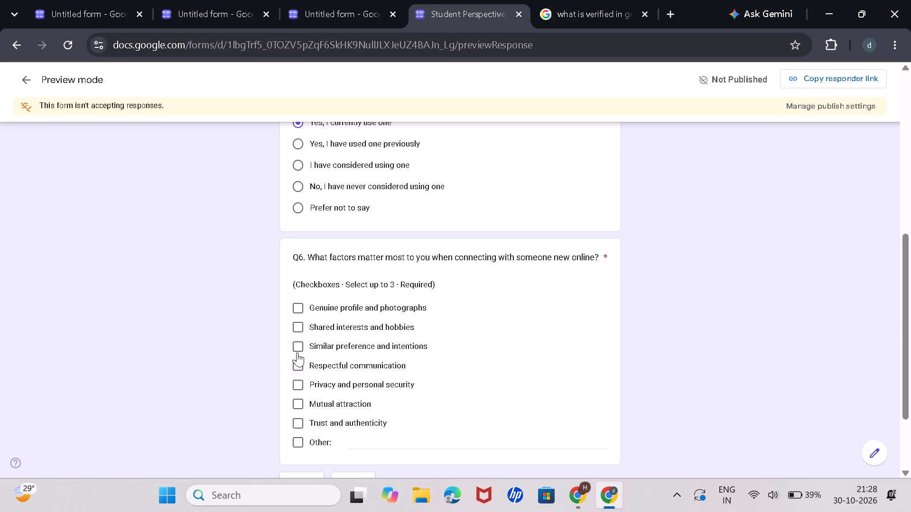
pyautogui.click(297, 341)
pyautogui.click(300, 360)
pyautogui.click(300, 385)
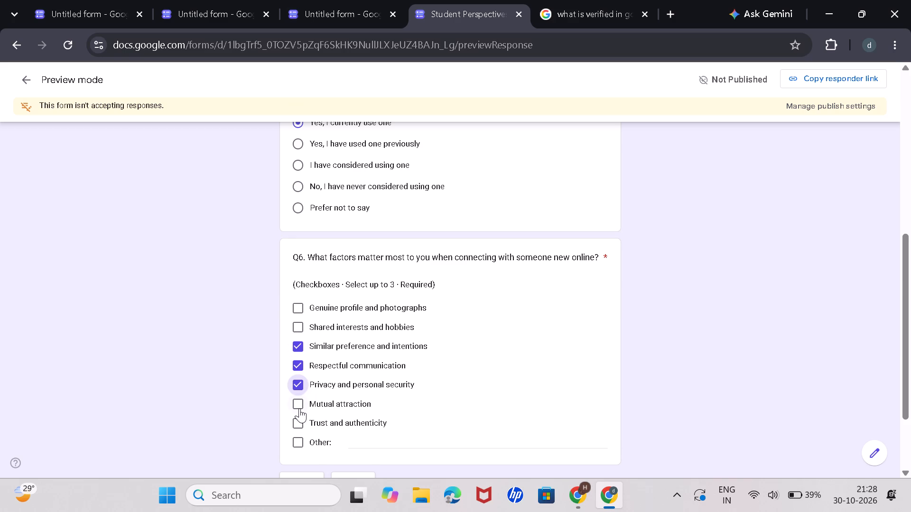
pyautogui.scroll(-3, 299, 412)
pyautogui.click(342, 377)
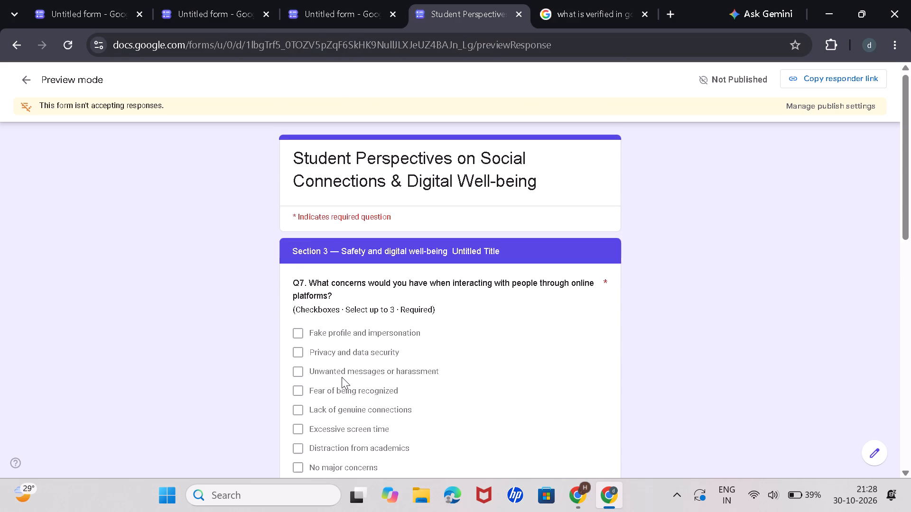
# Test Q7 by selecting privacy and data security, unwanted messages or harassment, and fear of being recognized.
pyautogui.scroll(-1, 332, 311)
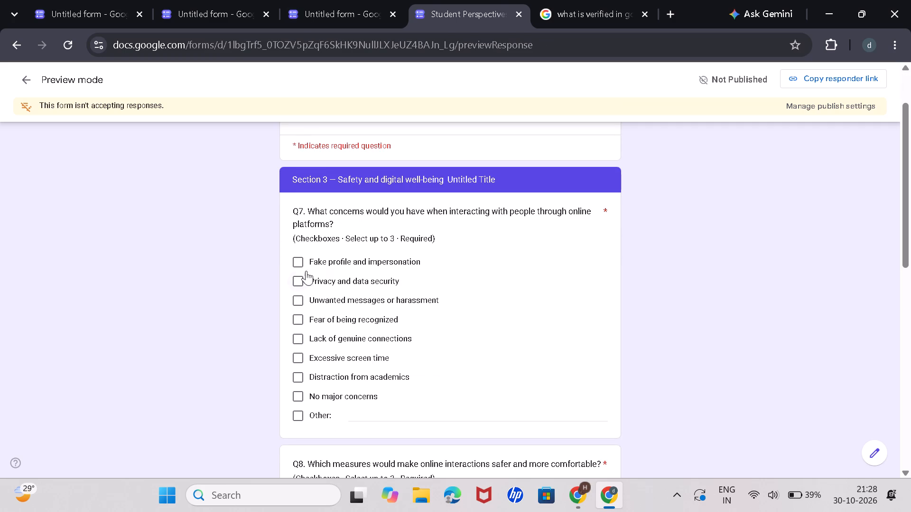
pyautogui.click(297, 280)
pyautogui.click(300, 305)
pyautogui.click(296, 321)
# Test Q8 by selecting privacy and profile visibility controls, blocking and reporting options, and control over notifications.
pyautogui.scroll(-2, 296, 321)
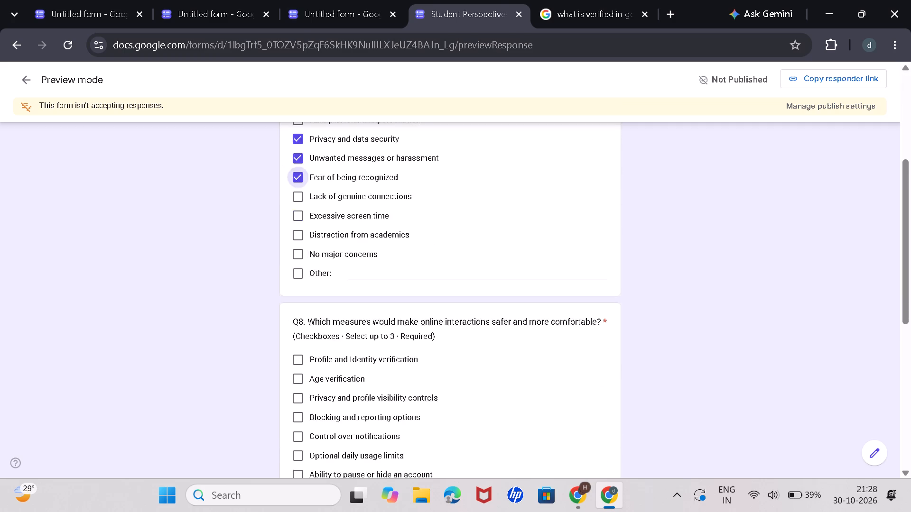
pyautogui.scroll(-1, 296, 321)
pyautogui.click(297, 328)
pyautogui.click(299, 351)
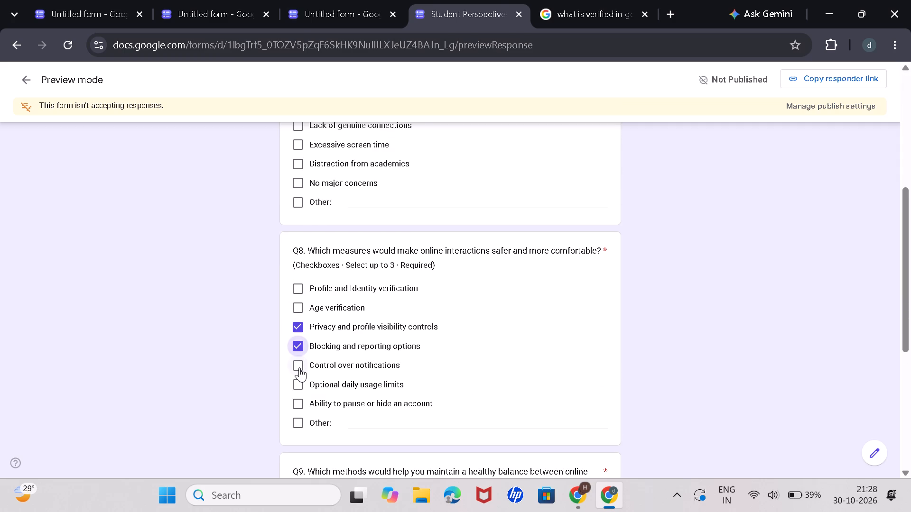
pyautogui.click(299, 367)
# Test Q9 with regular reminders to take breaks and muted notifications during study hours, and continue to the final feedback page.
pyautogui.scroll(3, 299, 367)
pyautogui.scroll(-6, 299, 367)
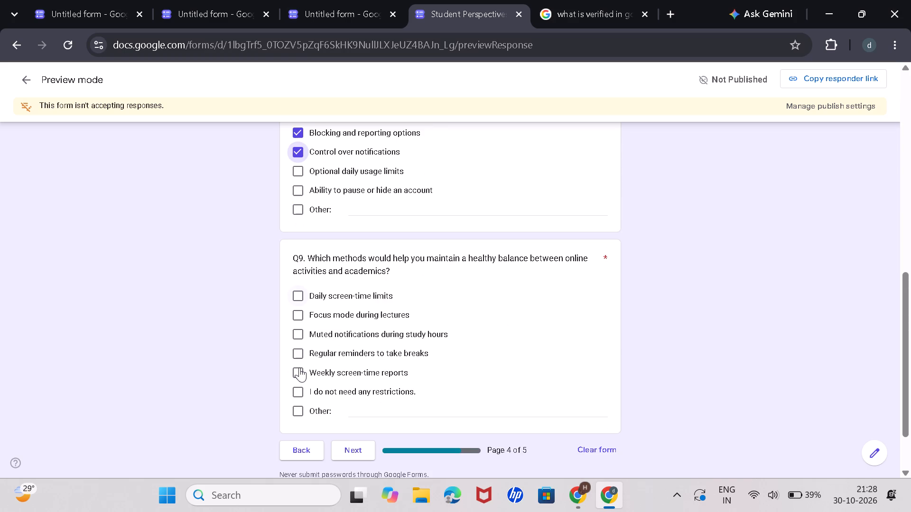
pyautogui.click(299, 349)
pyautogui.click(297, 326)
pyautogui.scroll(-3, 301, 342)
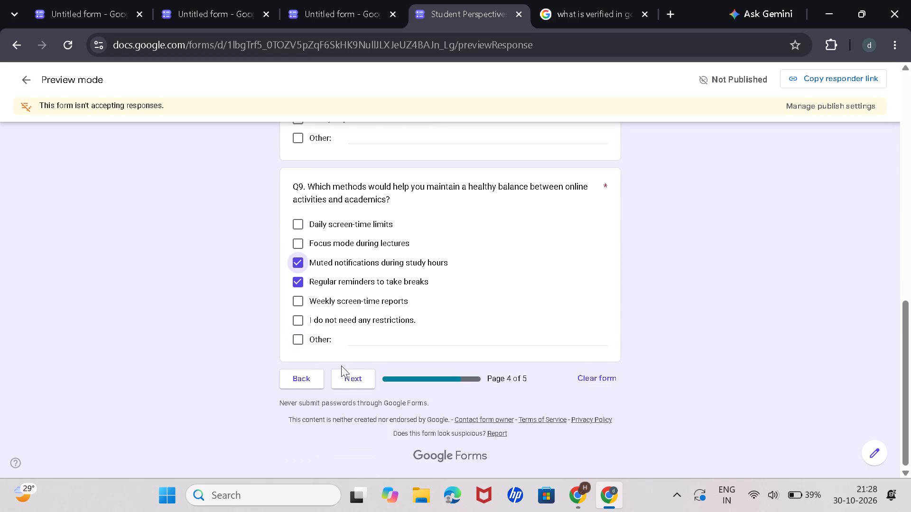
pyautogui.click(346, 375)
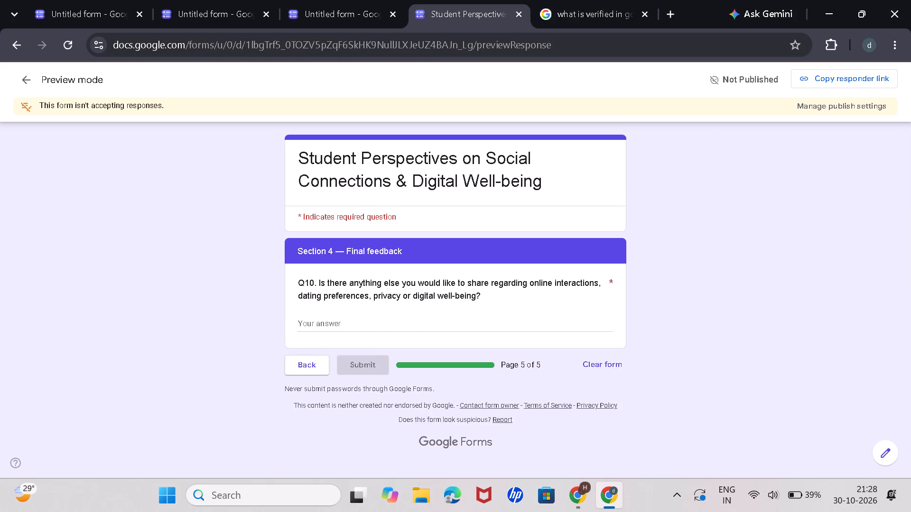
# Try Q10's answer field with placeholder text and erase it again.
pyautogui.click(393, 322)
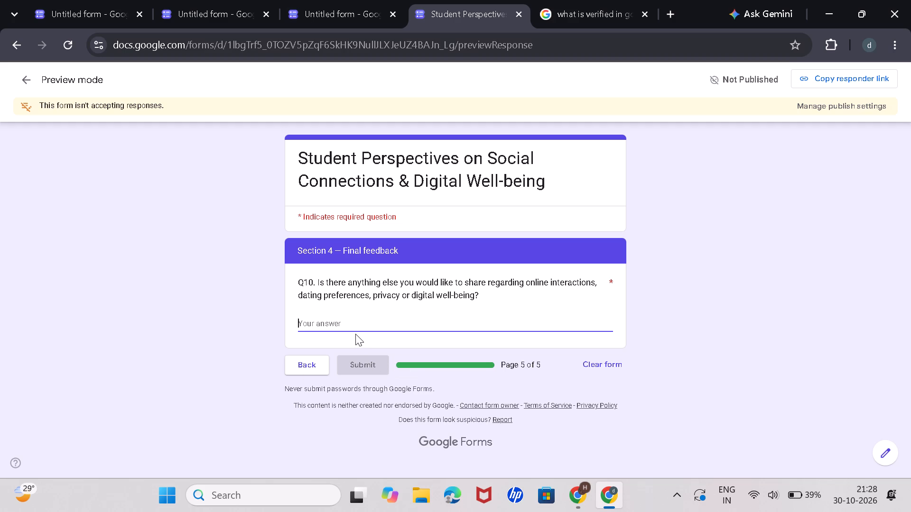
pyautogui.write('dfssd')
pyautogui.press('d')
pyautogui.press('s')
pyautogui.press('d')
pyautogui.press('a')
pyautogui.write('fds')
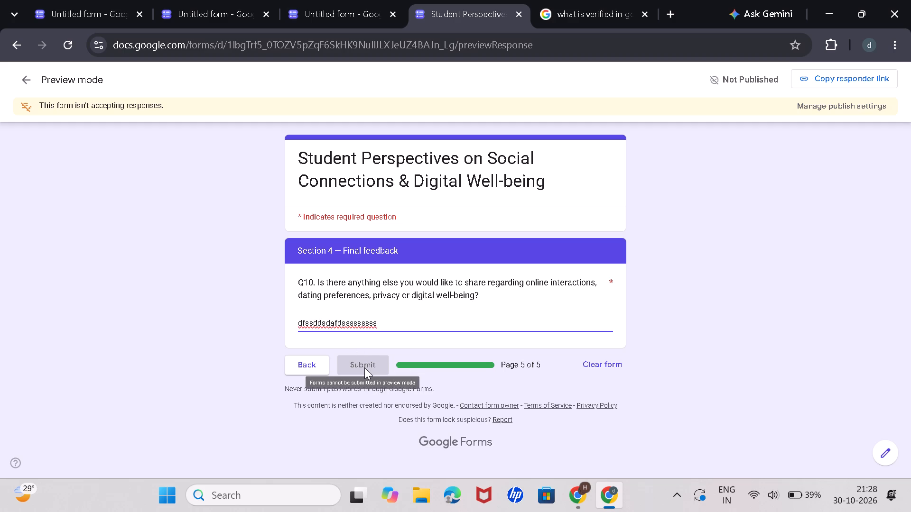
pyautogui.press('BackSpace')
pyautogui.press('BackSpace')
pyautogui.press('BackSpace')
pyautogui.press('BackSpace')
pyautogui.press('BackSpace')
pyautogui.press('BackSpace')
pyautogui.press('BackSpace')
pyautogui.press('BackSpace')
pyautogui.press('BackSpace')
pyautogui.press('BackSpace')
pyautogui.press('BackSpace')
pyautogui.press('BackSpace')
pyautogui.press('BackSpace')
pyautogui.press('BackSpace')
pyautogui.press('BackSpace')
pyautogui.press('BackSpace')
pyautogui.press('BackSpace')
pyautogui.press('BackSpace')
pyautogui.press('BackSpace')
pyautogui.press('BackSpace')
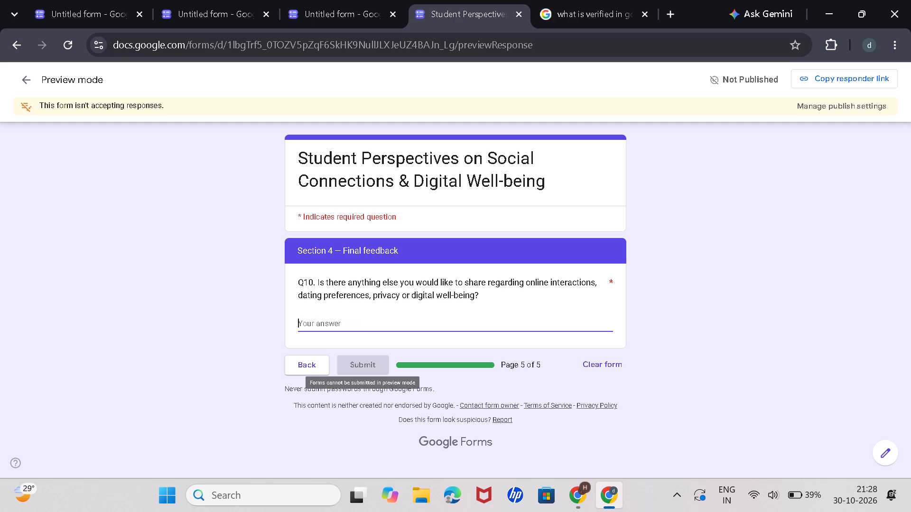
# Leave the preview, discarding the test answers, and return to the form editor.
pyautogui.click(31, 84)
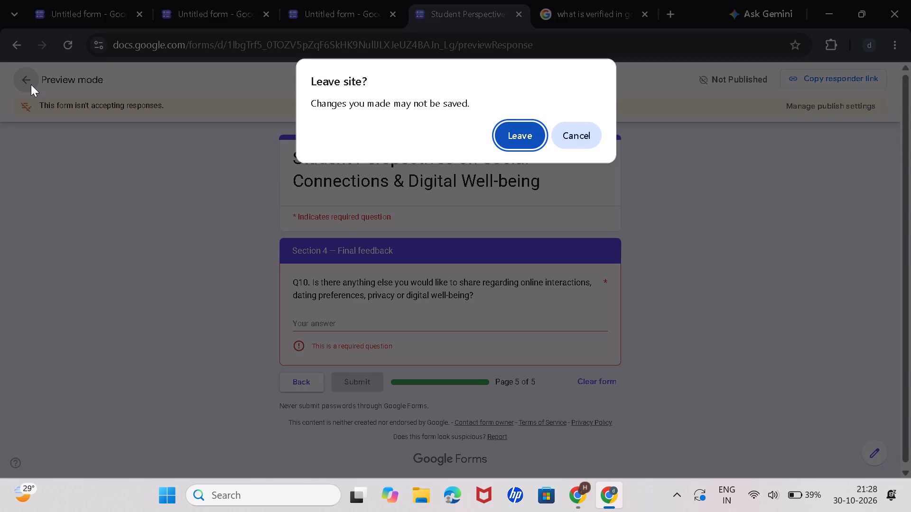
pyautogui.click(527, 134)
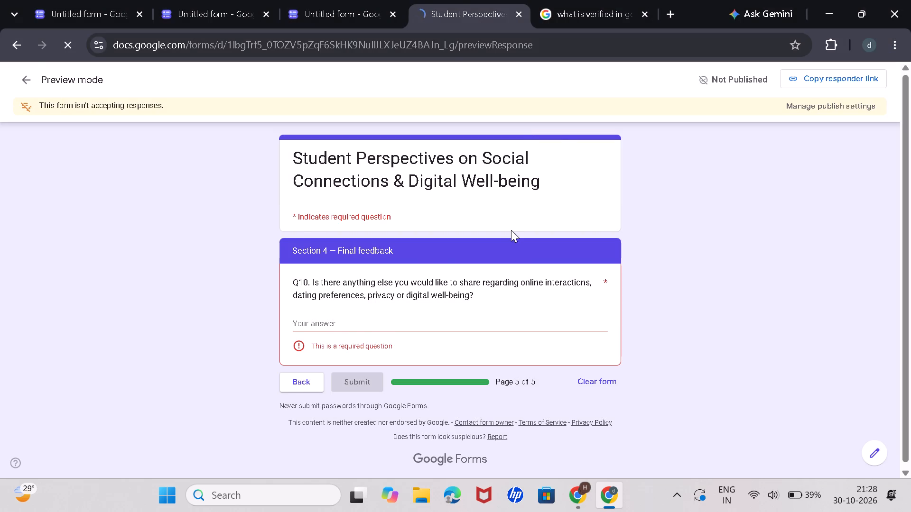
# Review the form's opening section and the destination choices offered after section 1.
pyautogui.scroll(-1, 447, 300)
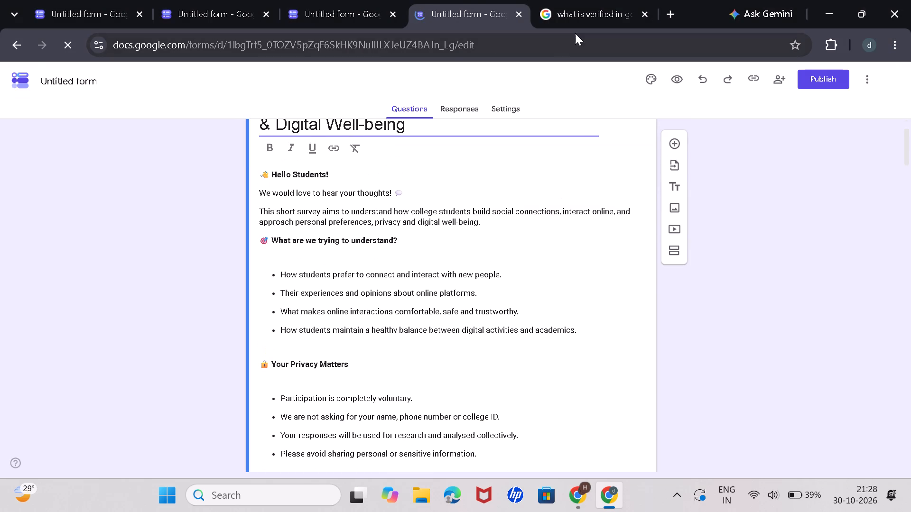
pyautogui.scroll(-1, 445, 301)
pyautogui.scroll(3, 445, 301)
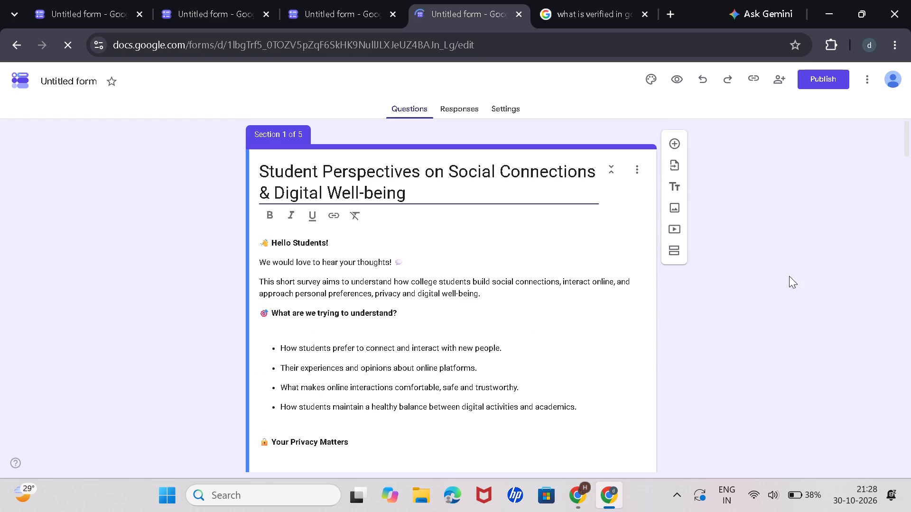
pyautogui.click(789, 276)
pyautogui.scroll(-6, 588, 297)
pyautogui.scroll(-1, 336, 335)
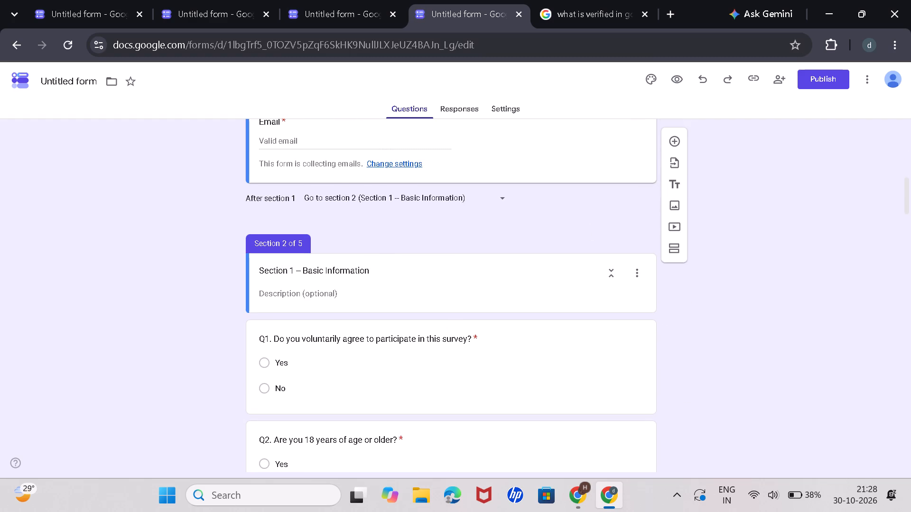
pyautogui.click(387, 193)
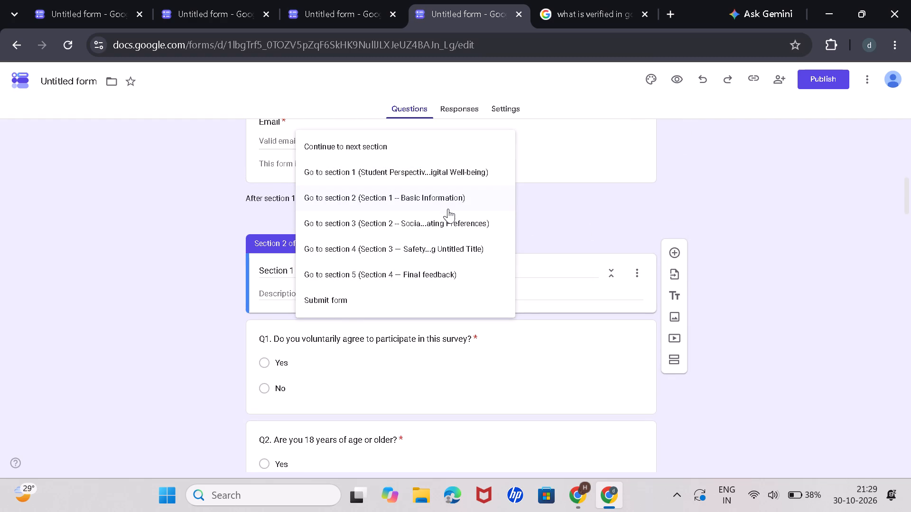
pyautogui.click(750, 182)
# Enable section navigation based on answer for Q1 and make the No answer lead to Submit form.
pyautogui.scroll(-2, 501, 322)
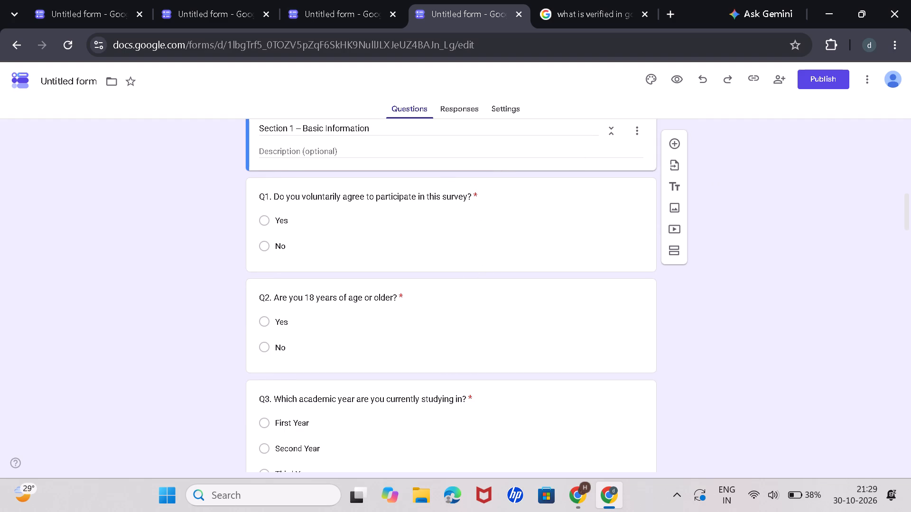
pyautogui.click(357, 238)
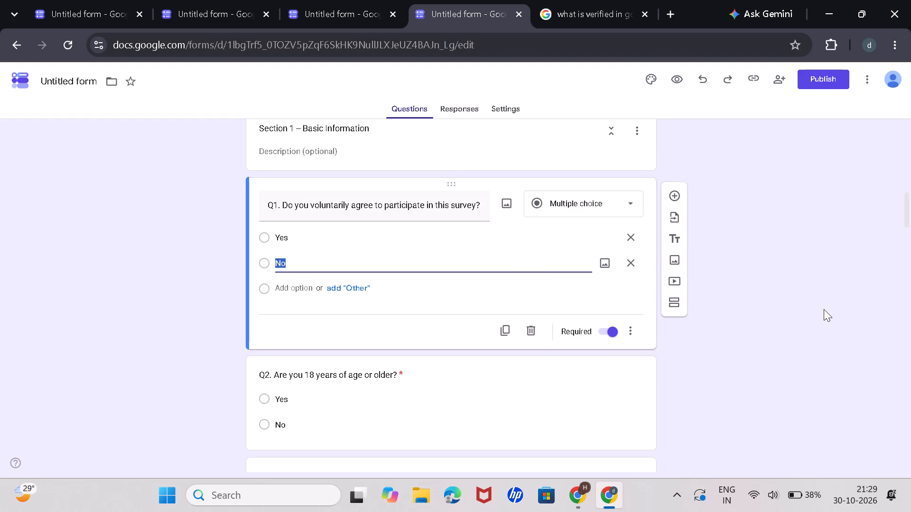
pyautogui.click(632, 335)
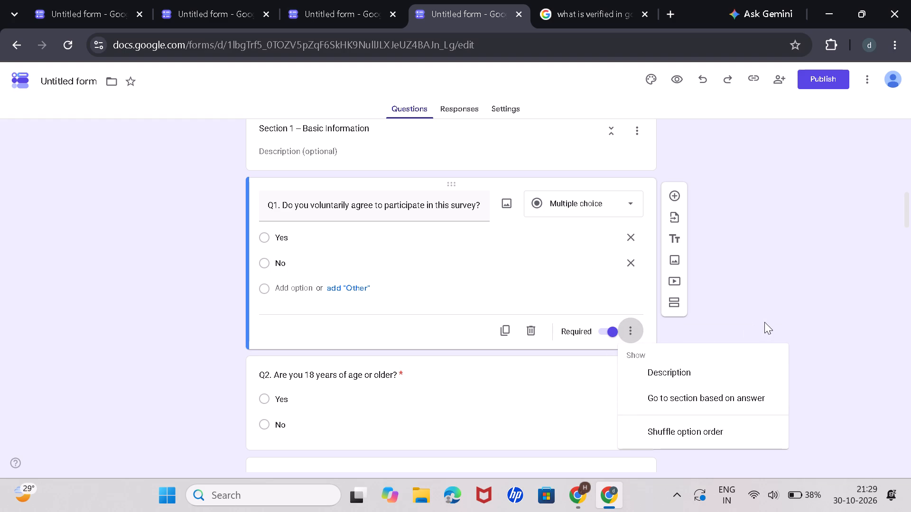
pyautogui.click(771, 263)
pyautogui.scroll(1, 771, 263)
pyautogui.scroll(-1, 771, 263)
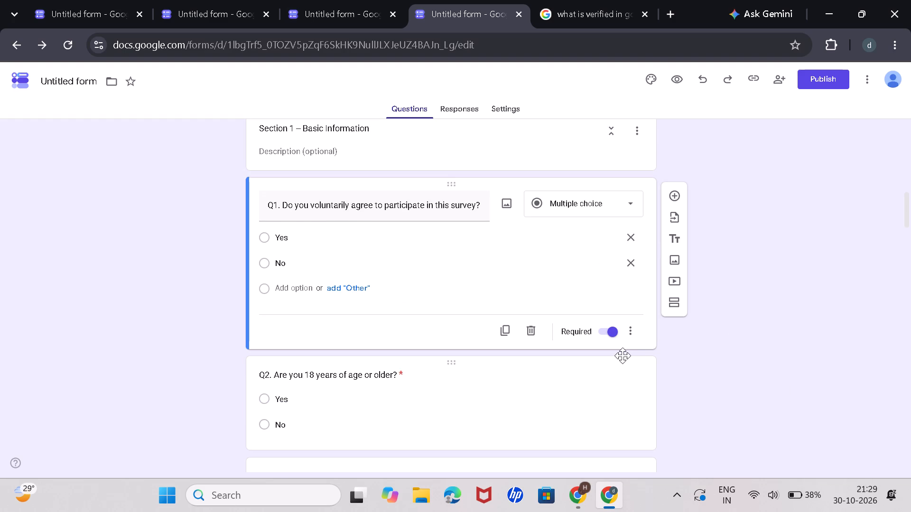
pyautogui.click(633, 339)
pyautogui.click(669, 396)
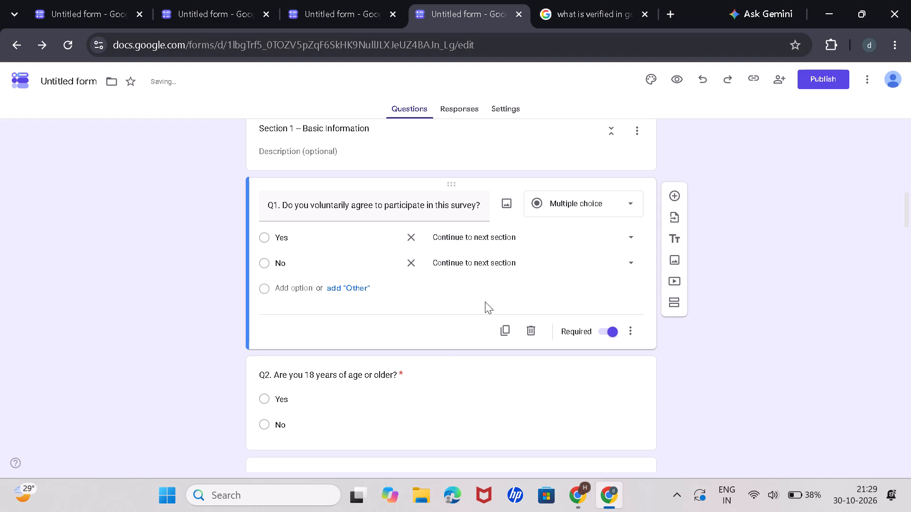
pyautogui.click(586, 259)
pyautogui.click(545, 412)
pyautogui.scroll(-1, 514, 261)
pyautogui.scroll(1, 748, 340)
pyautogui.click(767, 313)
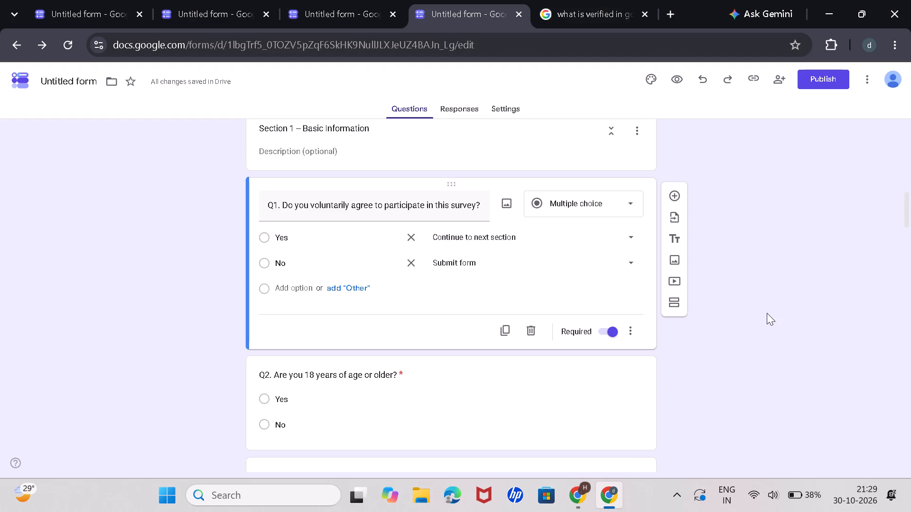
# Check the destination choices available for Q1's Yes answer.
pyautogui.click(539, 396)
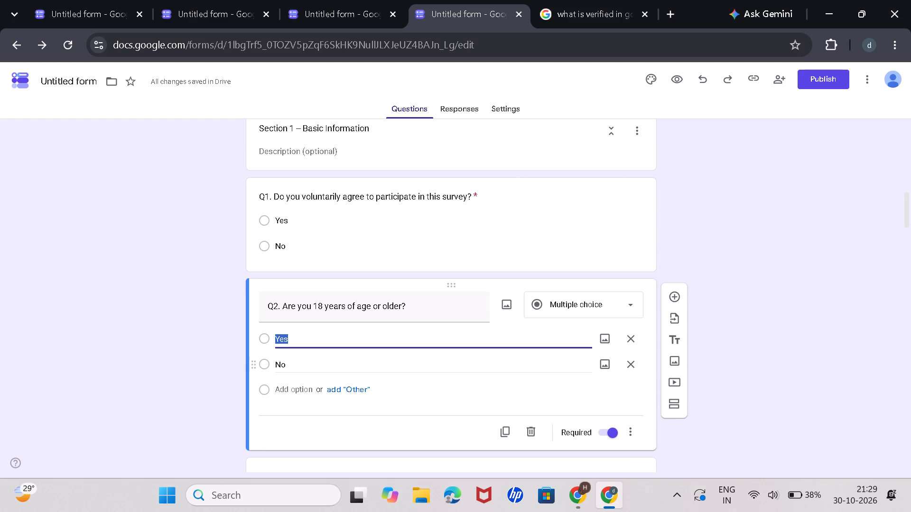
pyautogui.click(531, 243)
pyautogui.click(757, 379)
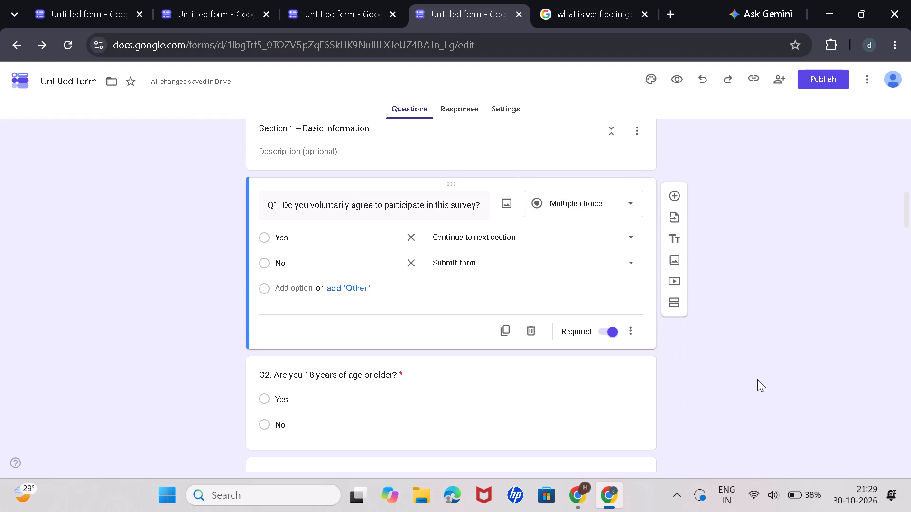
pyautogui.click(558, 419)
pyautogui.click(325, 236)
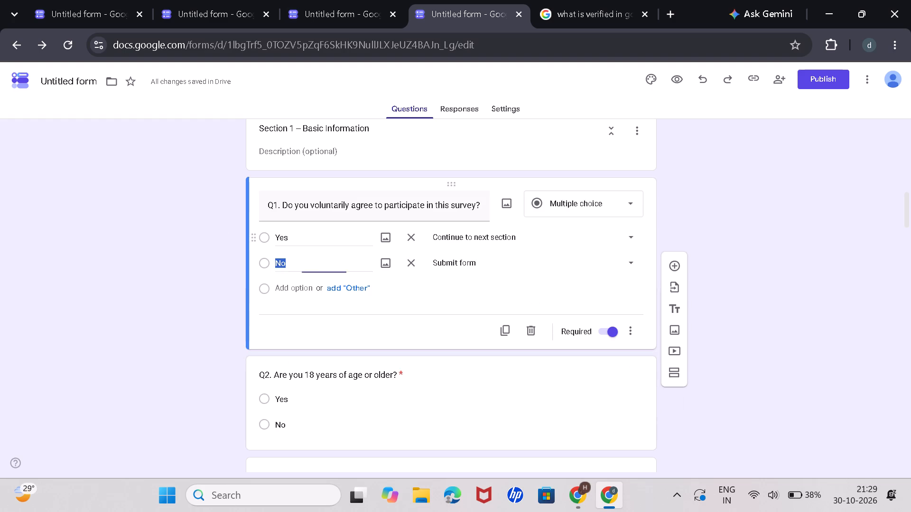
pyautogui.click(584, 238)
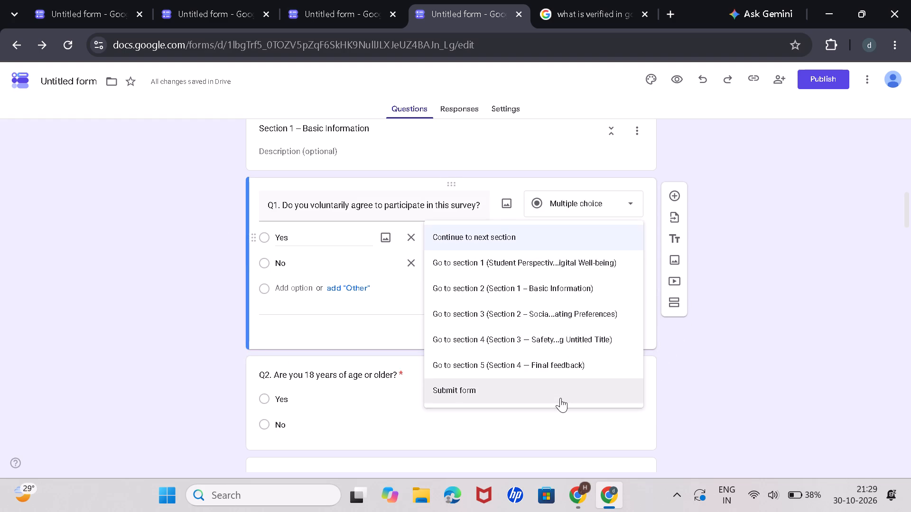
pyautogui.click(732, 294)
# Enable Go to section based on answer for Q2, the question about being 18 or older.
pyautogui.scroll(-1, 499, 344)
pyautogui.click(433, 335)
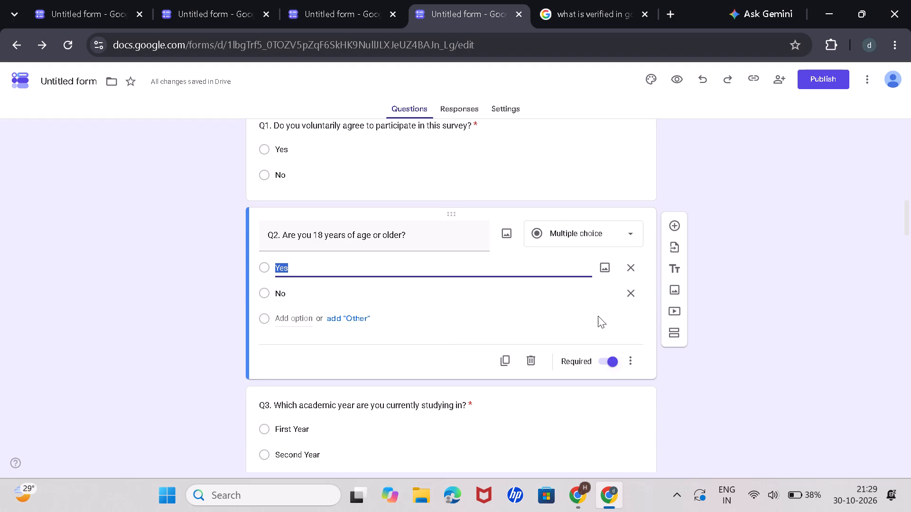
pyautogui.click(629, 361)
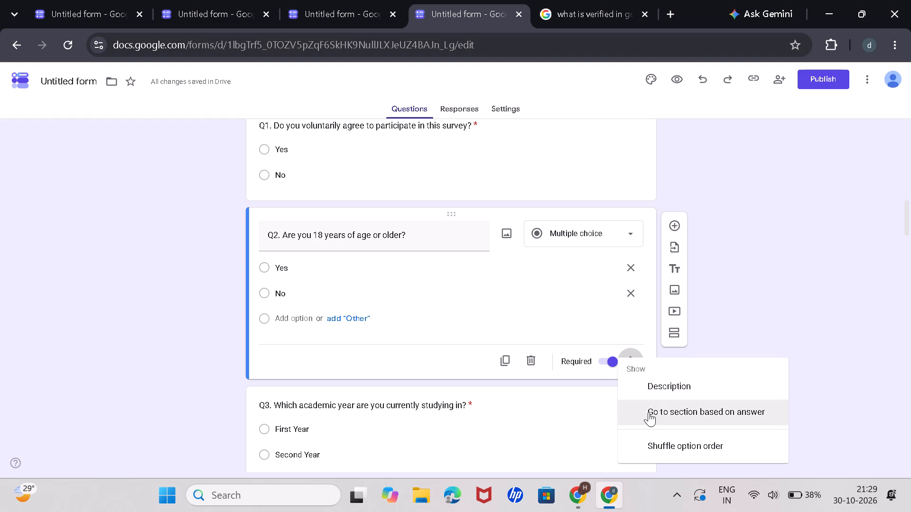
pyautogui.click(649, 412)
pyautogui.click(743, 378)
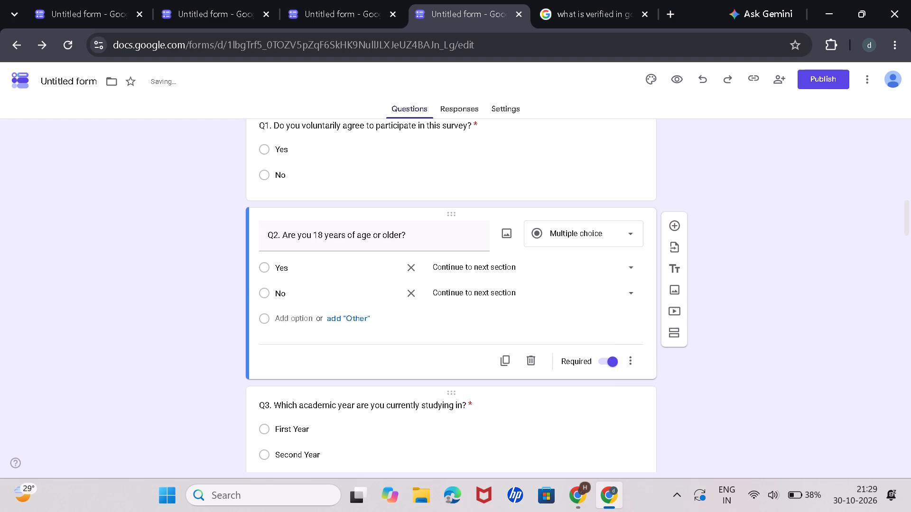
pyautogui.scroll(-2, 457, 411)
pyautogui.click(474, 327)
pyautogui.scroll(-3, 475, 327)
pyautogui.scroll(4, 475, 327)
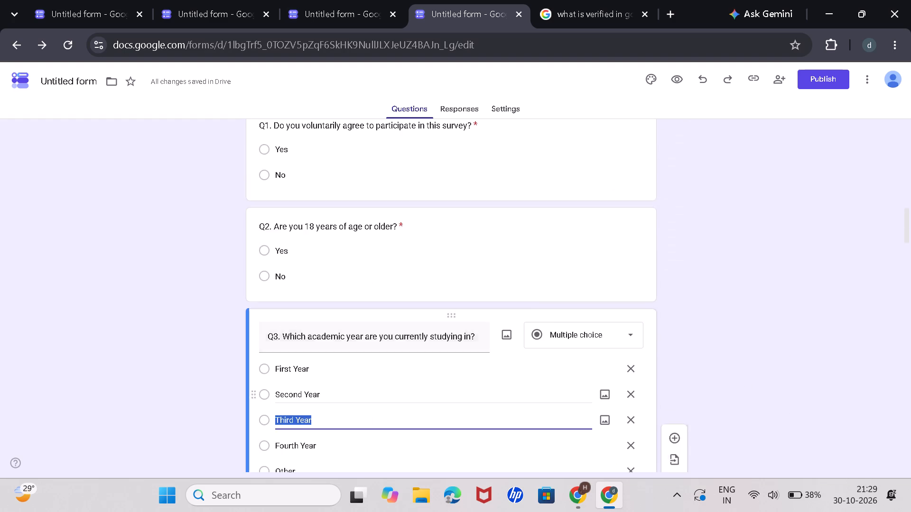
# Preview the form, fill in the email field with the saved address, and continue to the Basic Information page.
pyautogui.scroll(6, 475, 327)
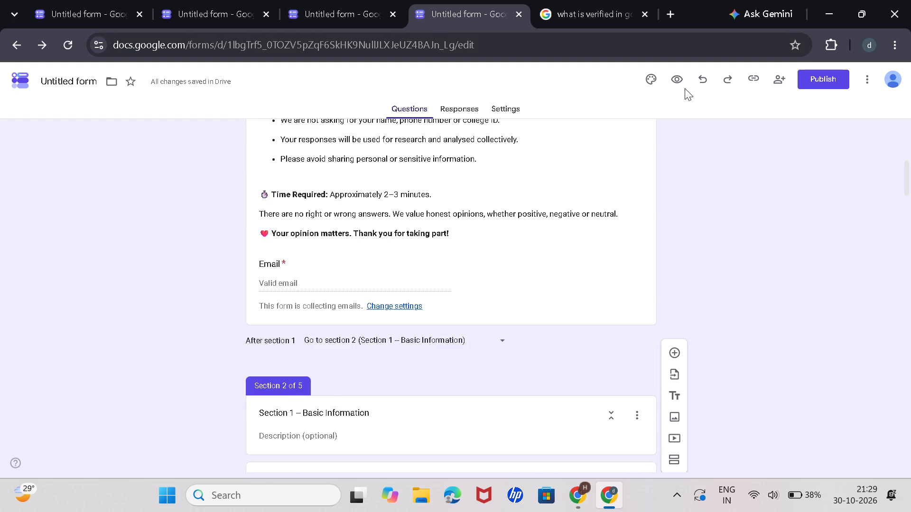
pyautogui.click(679, 80)
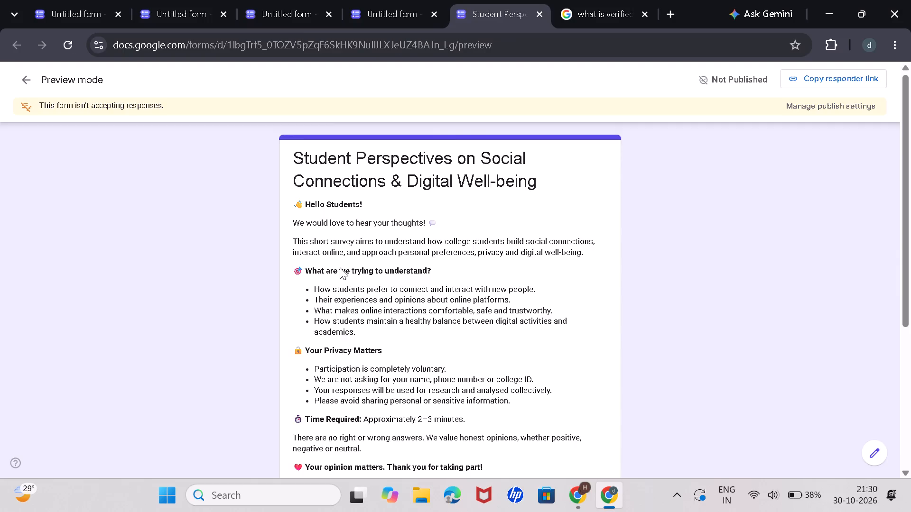
pyautogui.scroll(-3, 340, 267)
pyautogui.click(315, 353)
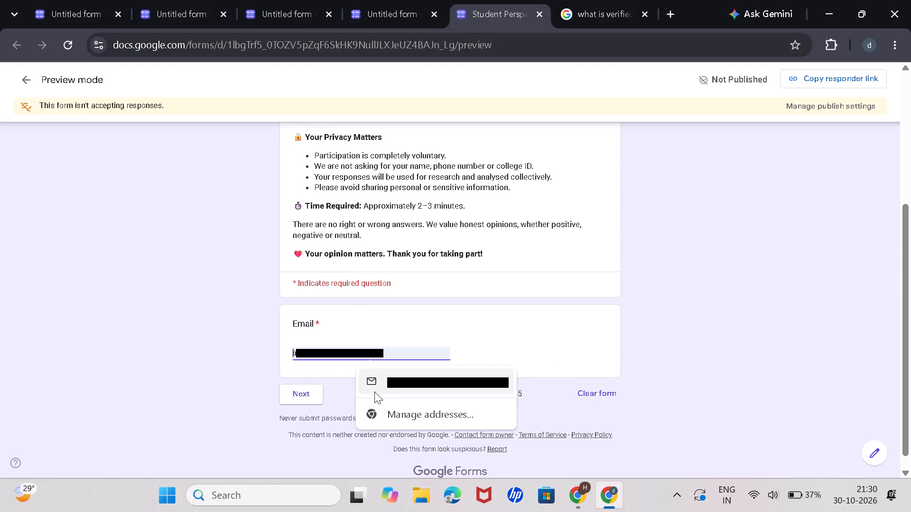
pyautogui.click(393, 379)
pyautogui.click(307, 392)
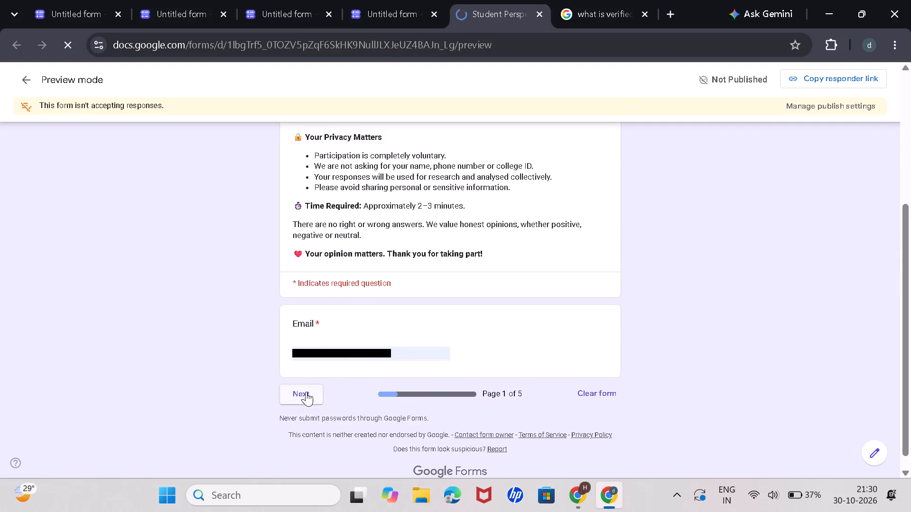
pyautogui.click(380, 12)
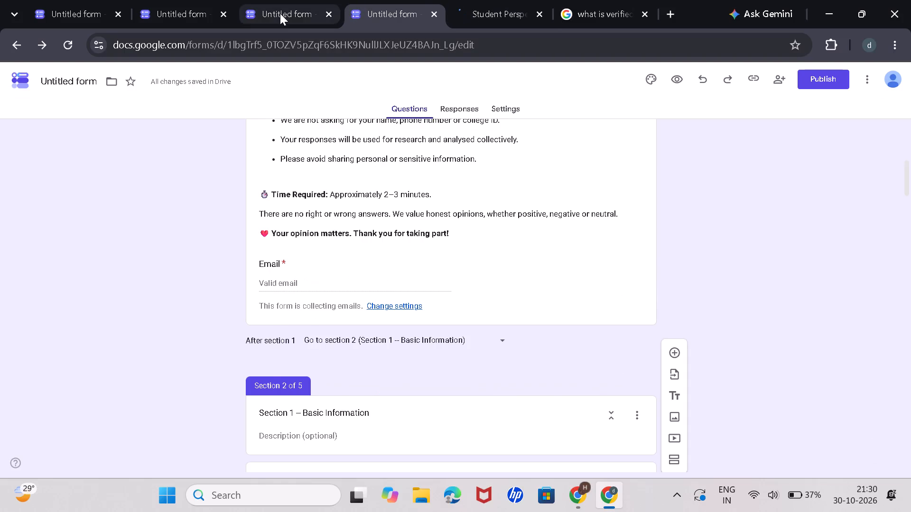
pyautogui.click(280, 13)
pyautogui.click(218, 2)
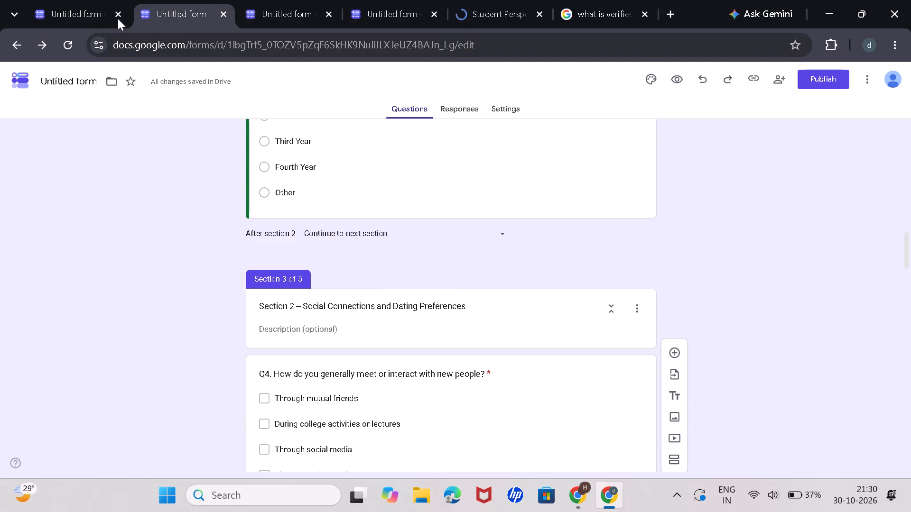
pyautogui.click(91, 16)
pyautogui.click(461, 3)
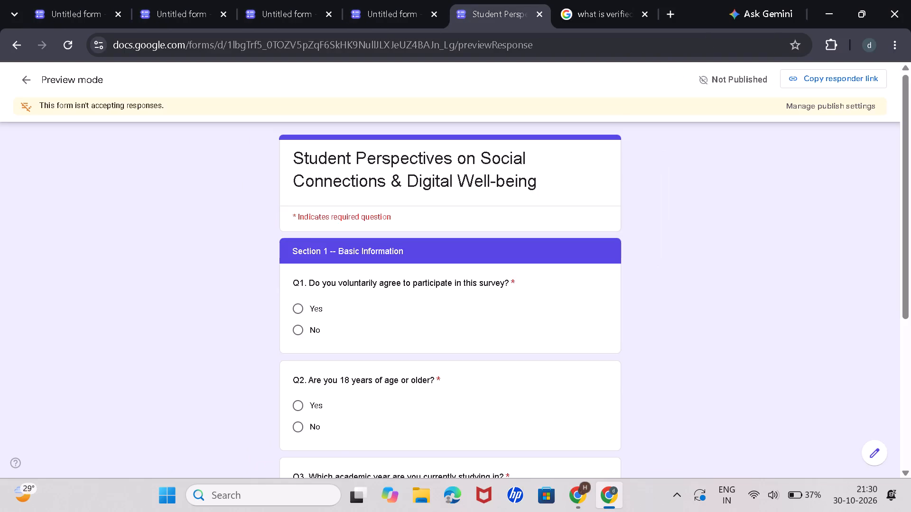
# Test Q1 with both Yes and No, leave it on No, and try to continue with Q2 and Q3 blank.
pyautogui.scroll(-2, 340, 281)
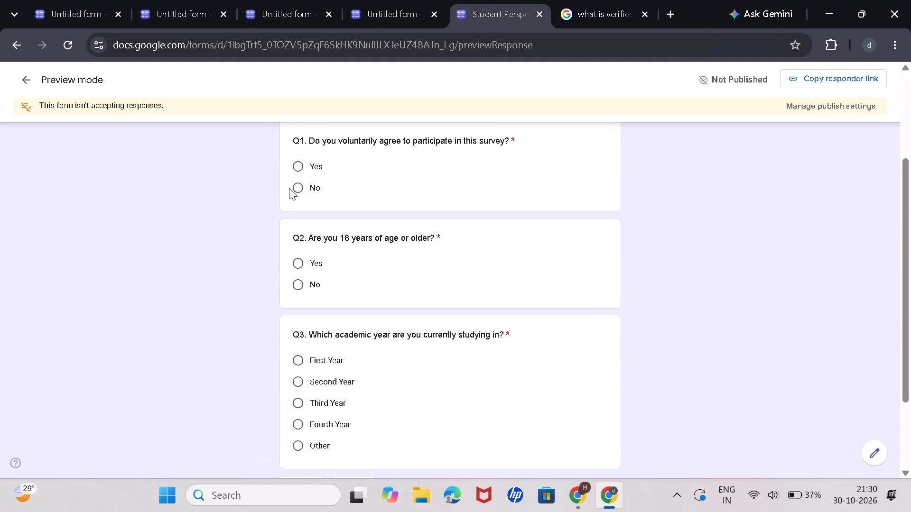
pyautogui.click(295, 188)
pyautogui.scroll(-1, 338, 323)
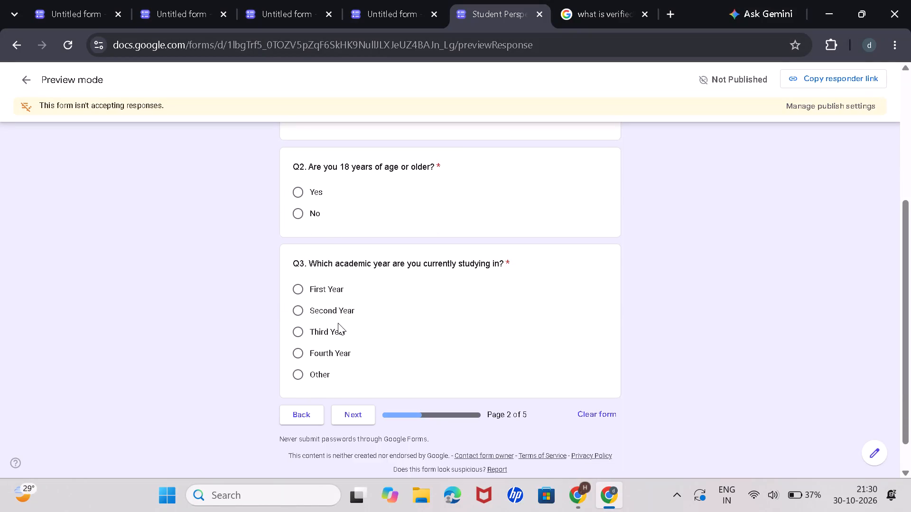
pyautogui.scroll(3, 338, 323)
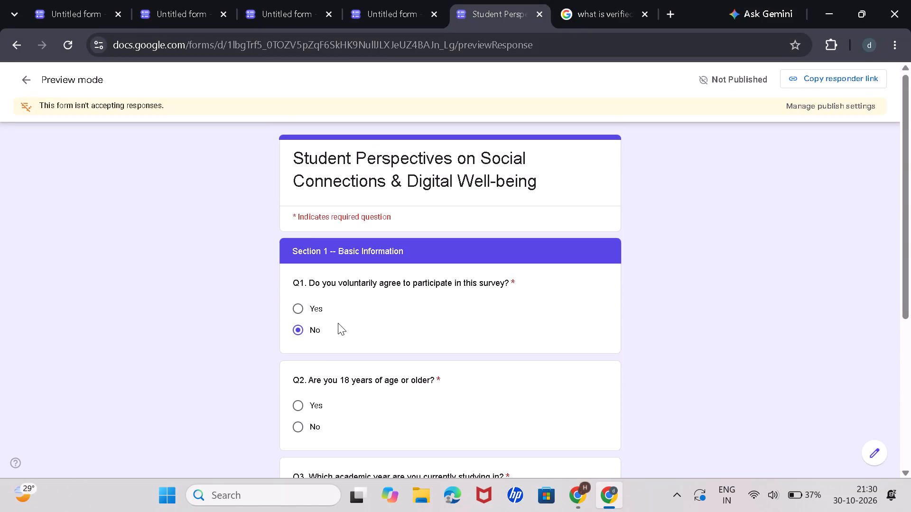
pyautogui.click(296, 312)
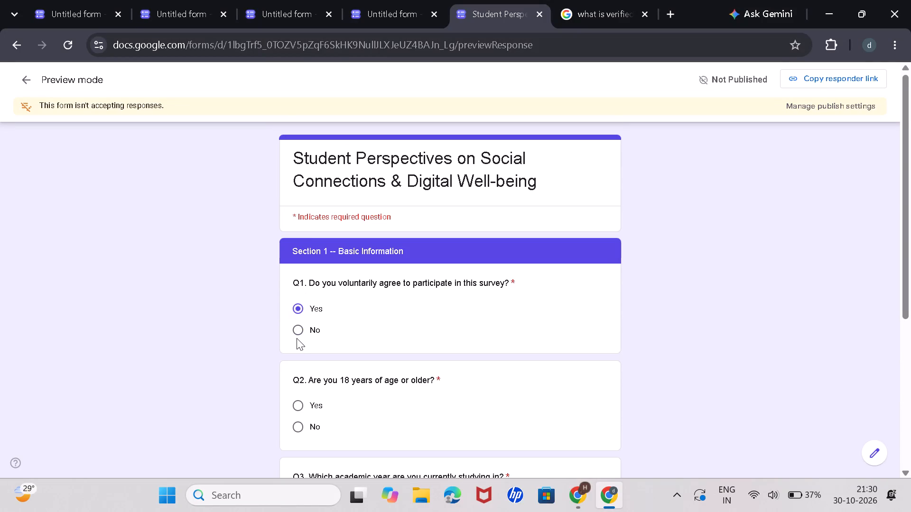
pyautogui.click(299, 327)
pyautogui.scroll(-5, 311, 367)
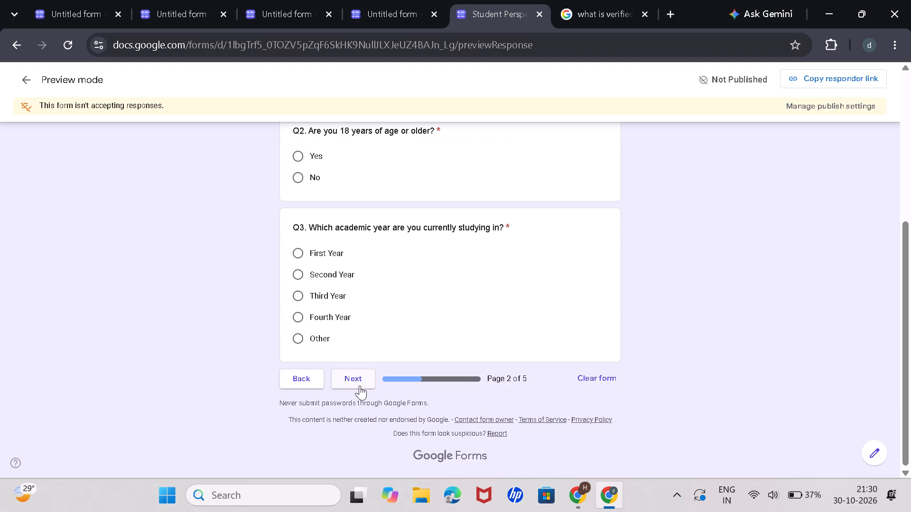
pyautogui.click(360, 385)
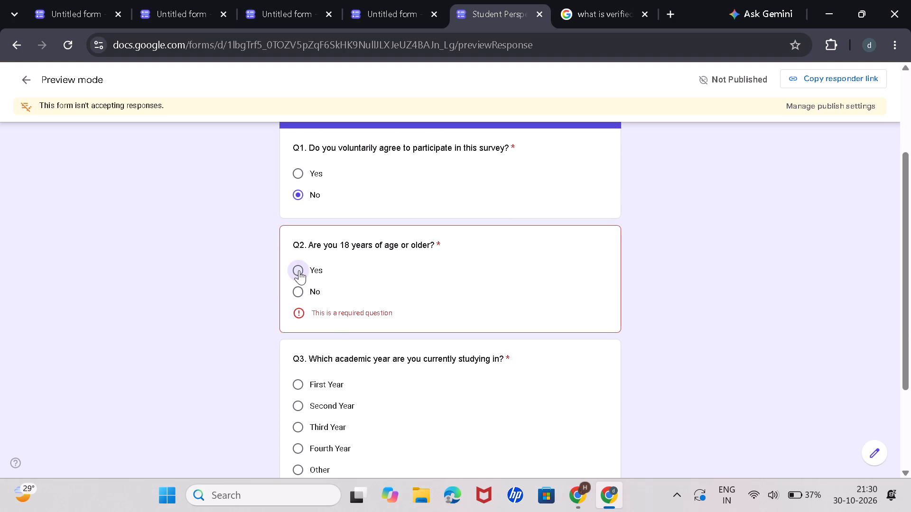
# Answer Q2 with Yes and Q3 with Second Year, and continue to the next page of the preview.
pyautogui.click(299, 270)
pyautogui.scroll(-2, 304, 288)
pyautogui.click(300, 275)
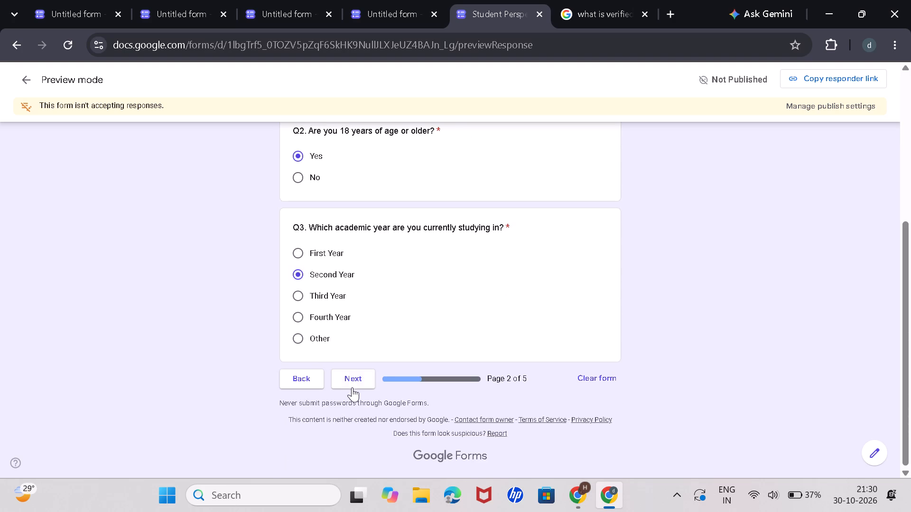
pyautogui.click(352, 386)
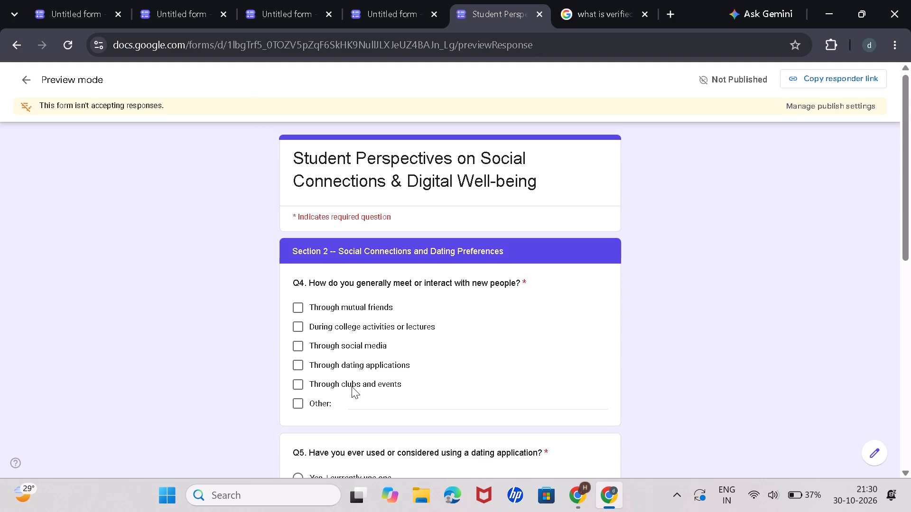
# Look over the Social Connections and Dating Preferences page, and leave the preview for the form editor.
pyautogui.scroll(-8, 352, 386)
pyautogui.scroll(6, 352, 386)
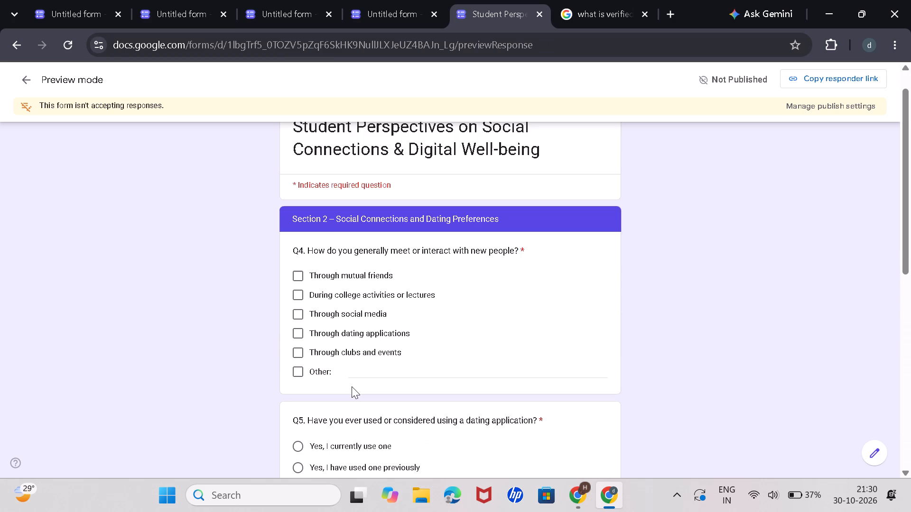
pyautogui.click(24, 72)
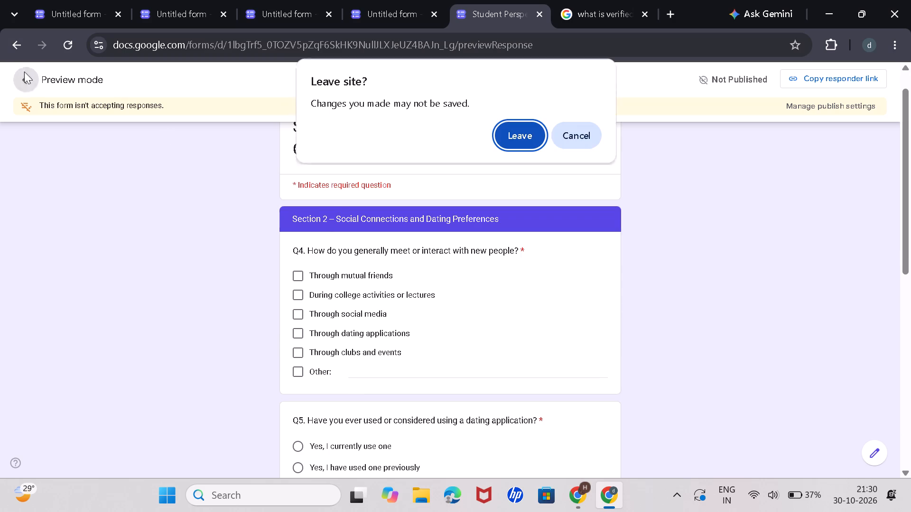
pyautogui.click(526, 134)
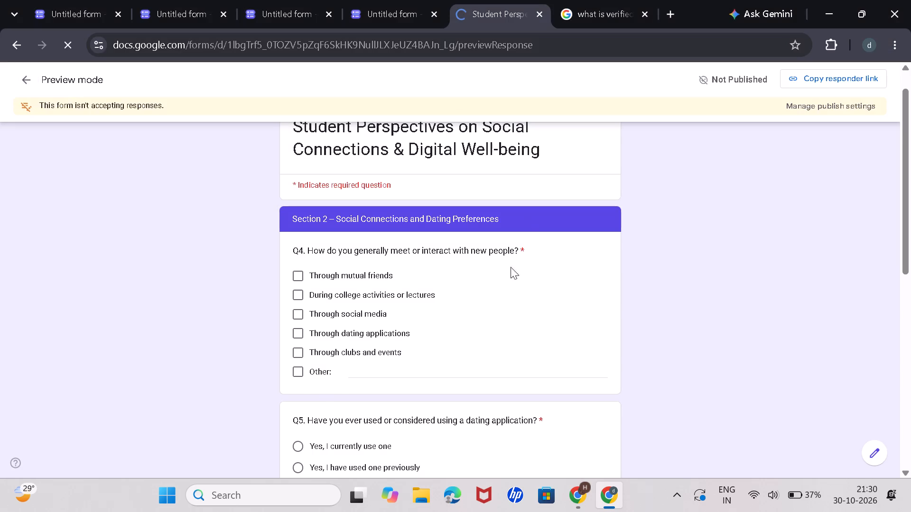
# Check the destinations set for the Yes and No answers of Q1 and Q2, keeping Submit form for Q1's No.
pyautogui.scroll(-8, 492, 301)
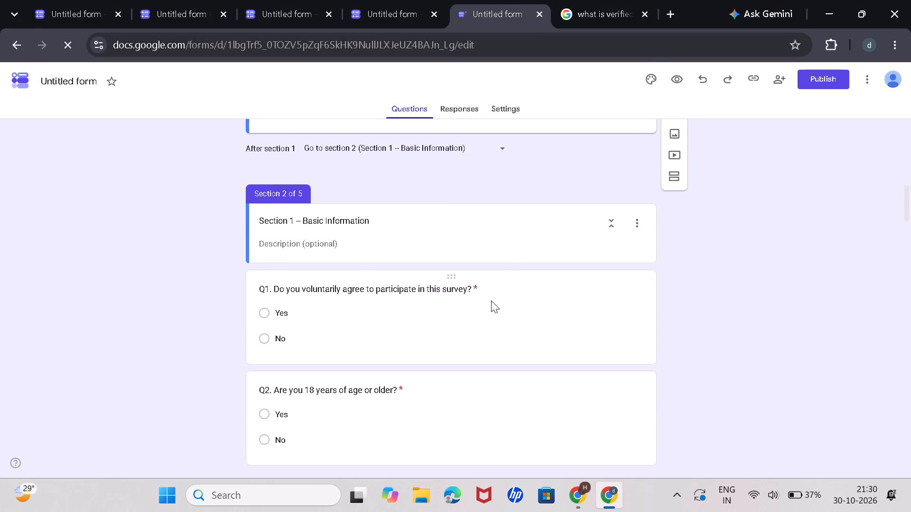
pyautogui.scroll(-1, 491, 301)
pyautogui.click(465, 268)
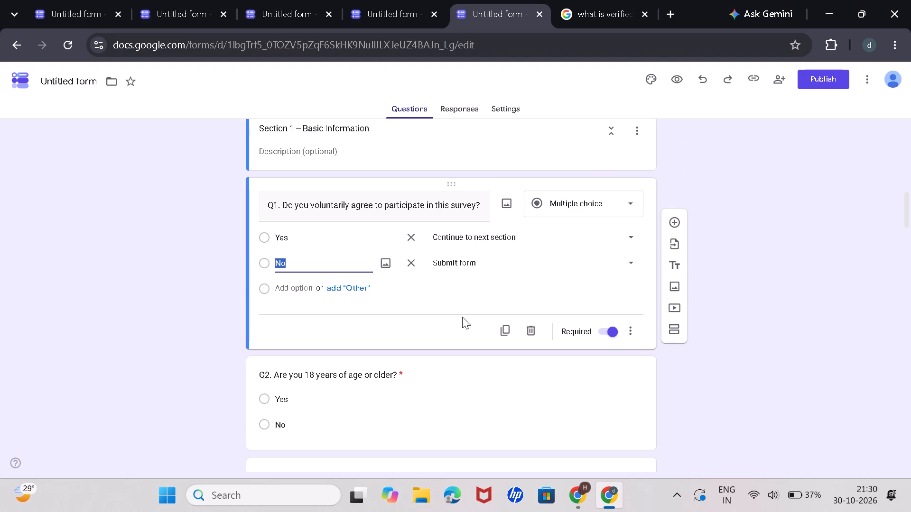
pyautogui.click(542, 259)
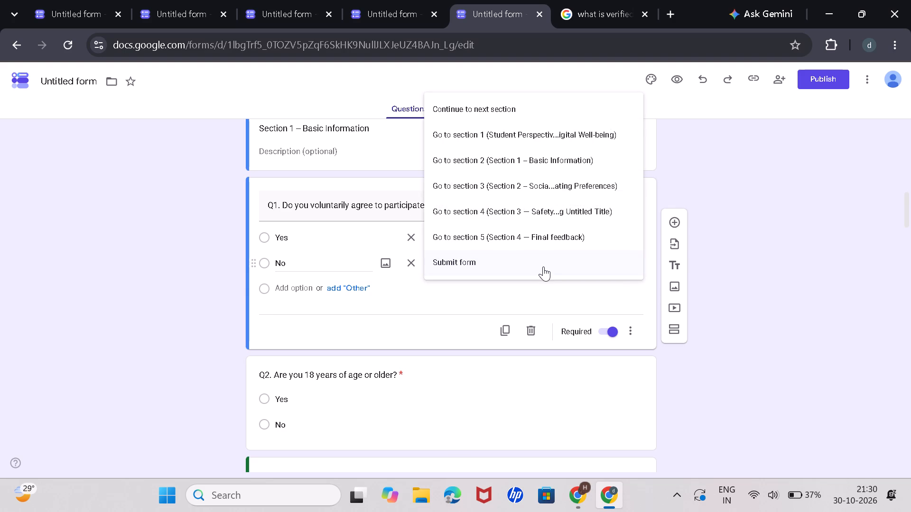
pyautogui.click(543, 266)
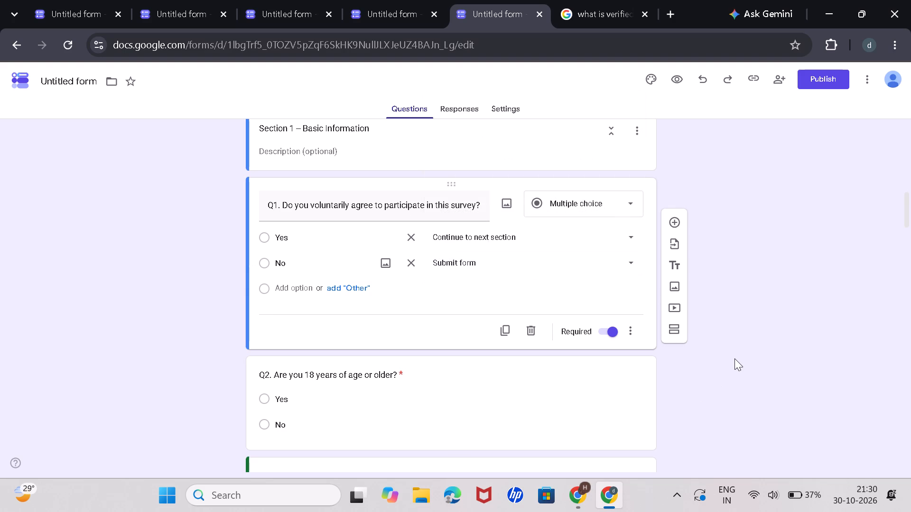
pyautogui.click(734, 358)
pyautogui.scroll(-1, 485, 306)
pyautogui.click(490, 327)
pyautogui.click(777, 245)
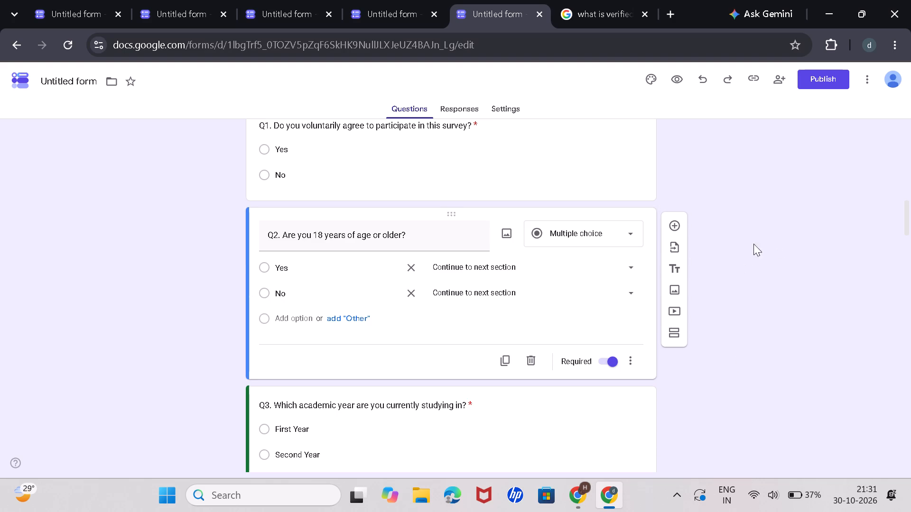
# Add a new section directly after Q1, separating it from Q2 and Q3.
pyautogui.click(502, 173)
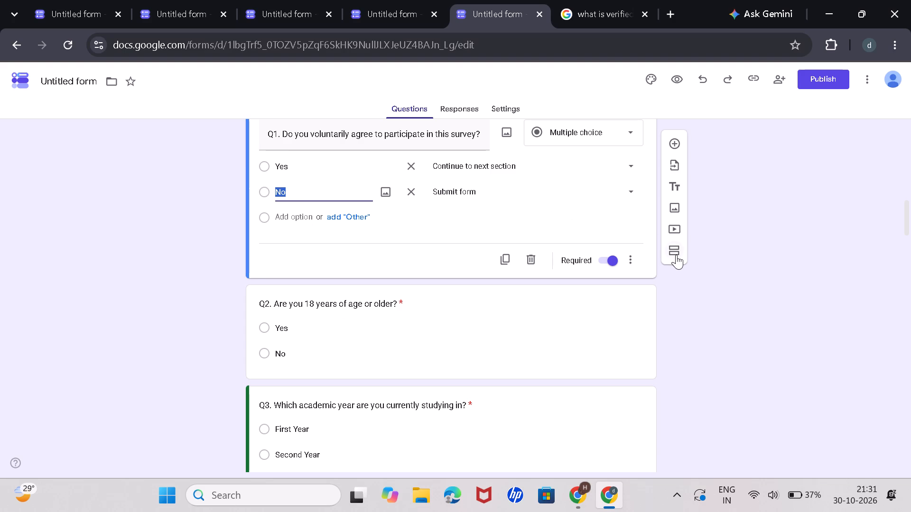
pyautogui.click(676, 255)
pyautogui.click(759, 368)
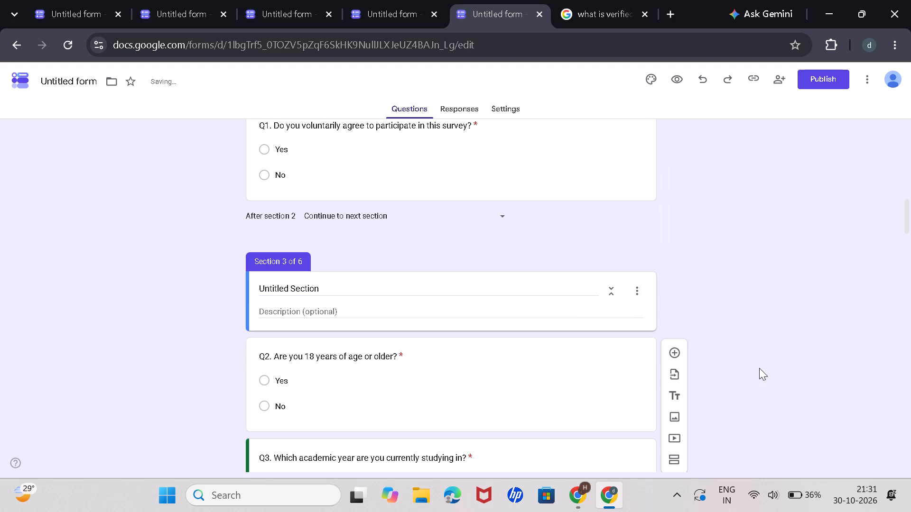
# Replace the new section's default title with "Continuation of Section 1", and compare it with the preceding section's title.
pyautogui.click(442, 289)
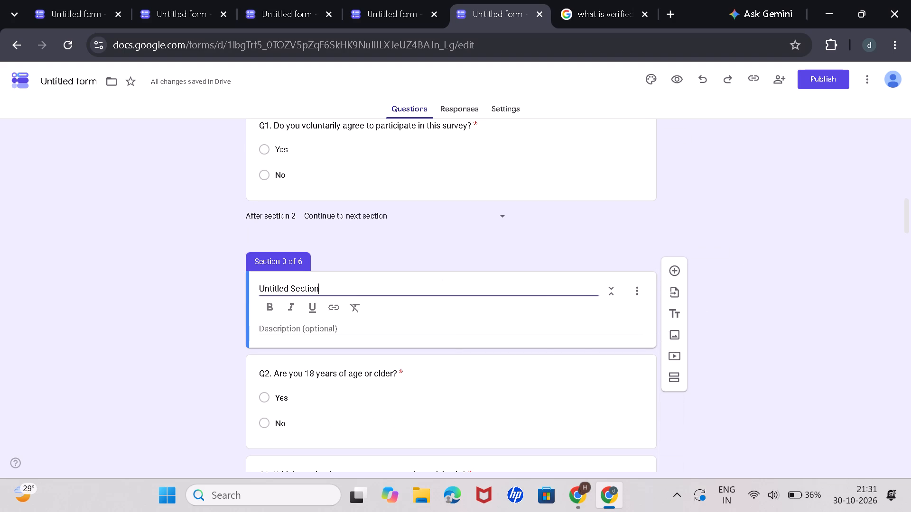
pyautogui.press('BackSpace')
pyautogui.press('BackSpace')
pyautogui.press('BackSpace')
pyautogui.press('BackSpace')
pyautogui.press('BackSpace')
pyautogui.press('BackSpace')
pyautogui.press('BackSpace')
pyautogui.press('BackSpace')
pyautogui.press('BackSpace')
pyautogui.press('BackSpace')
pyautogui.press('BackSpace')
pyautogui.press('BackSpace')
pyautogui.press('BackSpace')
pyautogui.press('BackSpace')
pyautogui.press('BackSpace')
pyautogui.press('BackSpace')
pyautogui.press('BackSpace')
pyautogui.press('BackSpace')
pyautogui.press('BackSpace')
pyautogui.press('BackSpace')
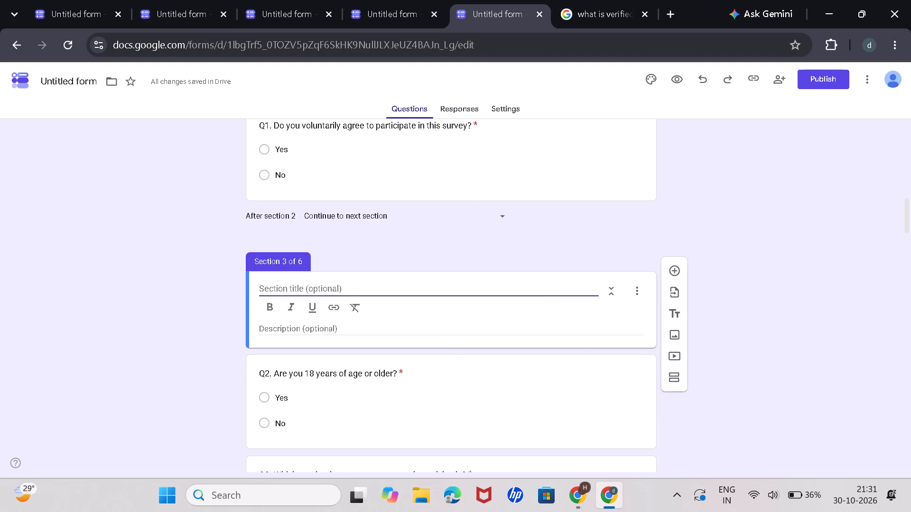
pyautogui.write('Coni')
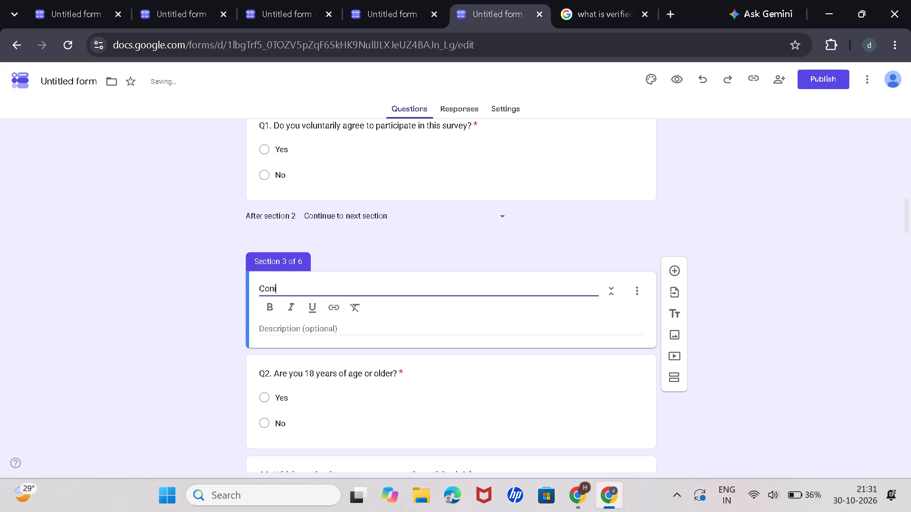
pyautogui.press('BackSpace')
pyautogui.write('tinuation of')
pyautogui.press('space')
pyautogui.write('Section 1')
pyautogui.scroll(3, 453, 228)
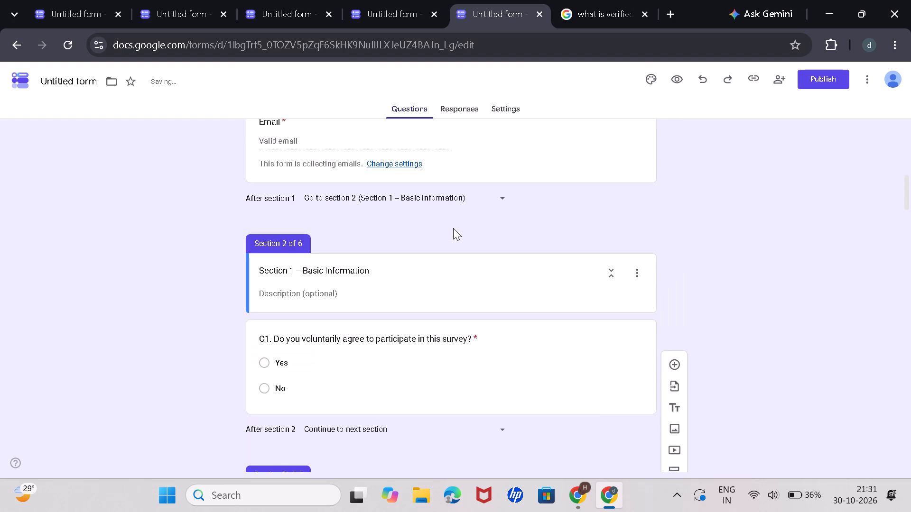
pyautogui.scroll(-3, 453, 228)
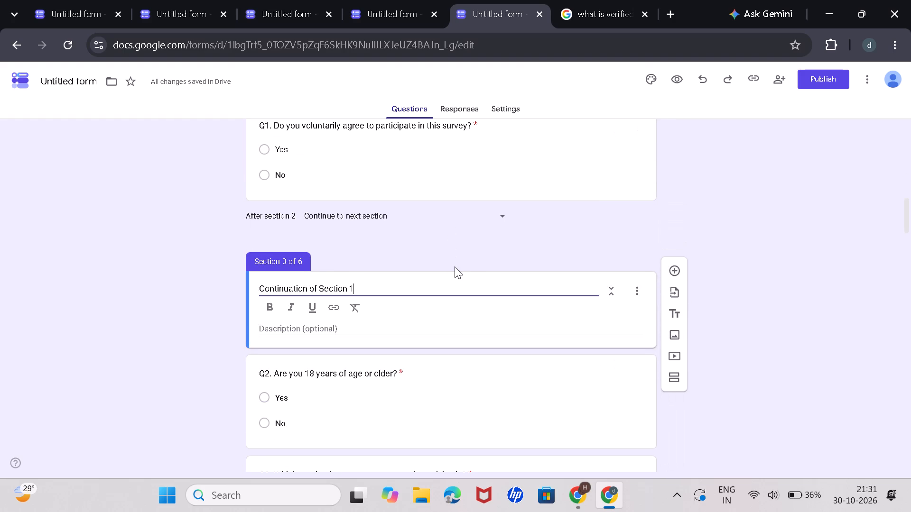
# Retitle the section containing Q2 and Q3 as "Section 1 --- Continuation".
pyautogui.hotkey('ctrl', 'BackSpace')
pyautogui.hotkey('ctrl', 'BackSpace')
pyautogui.hotkey('ctrl', 'BackSpace')
pyautogui.hotkey('ctrl', 'BackSpace')
pyautogui.hotkey('ctrl', 'BackSpace')
pyautogui.hotkey('ctrl', 'BackSpace')
pyautogui.hotkey('ctrl', 'BackSpace')
pyautogui.hotkey('ctrl', 'BackSpace')
pyautogui.hotkey('ctrl', 'BackSpace')
pyautogui.hotkey('ctrl', 'BackSpace')
pyautogui.hotkey('ctrl', 'BackSpace')
pyautogui.hotkey('ctrl', 'BackSpace')
pyautogui.write('Section 1 ---')
pyautogui.press('space')
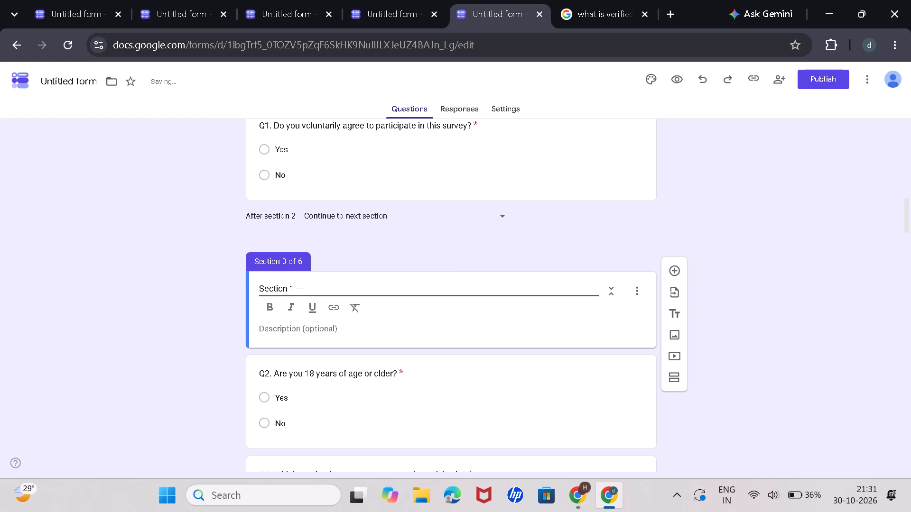
pyautogui.write('Continuation')
pyautogui.click(777, 199)
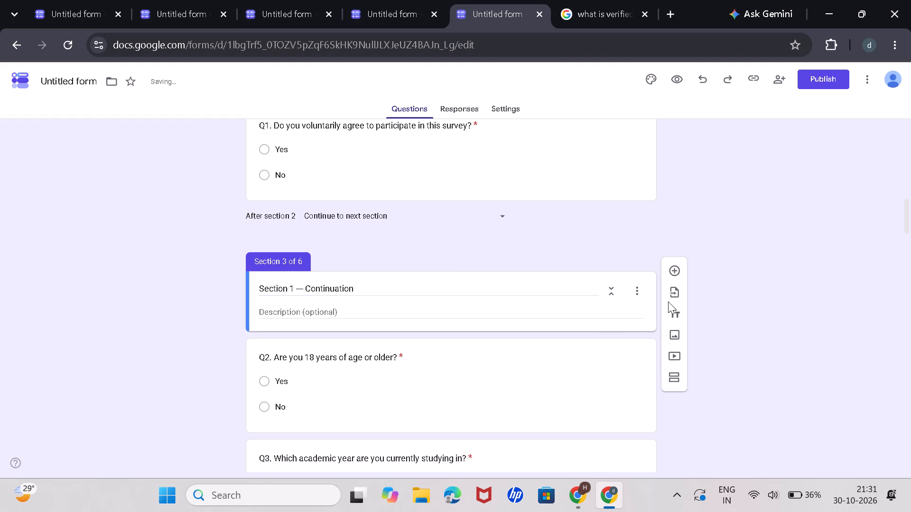
# Review the form from the introduction through Q8, examining the section order, titles and after-section navigation.
pyautogui.scroll(3, 544, 371)
pyautogui.scroll(-2, 544, 371)
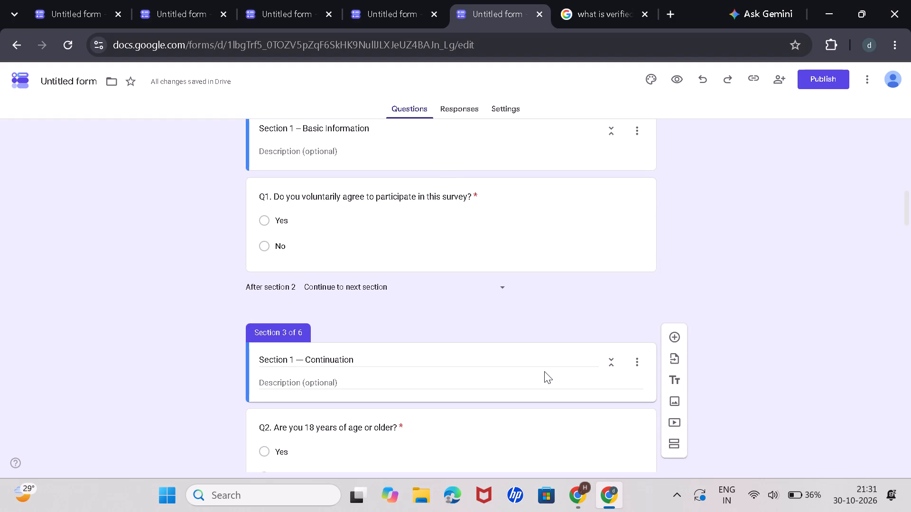
pyautogui.scroll(-2, 544, 371)
pyautogui.scroll(9, 539, 367)
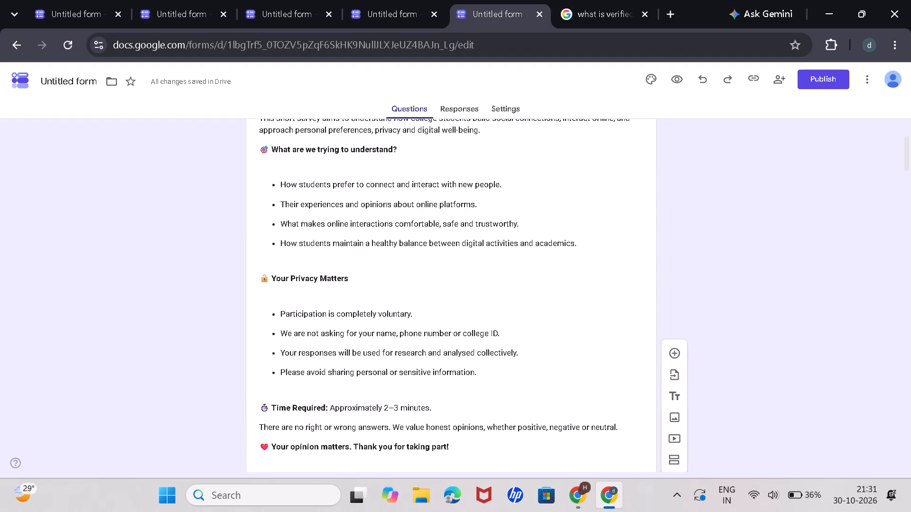
pyautogui.scroll(4, 539, 367)
pyautogui.scroll(-8, 539, 367)
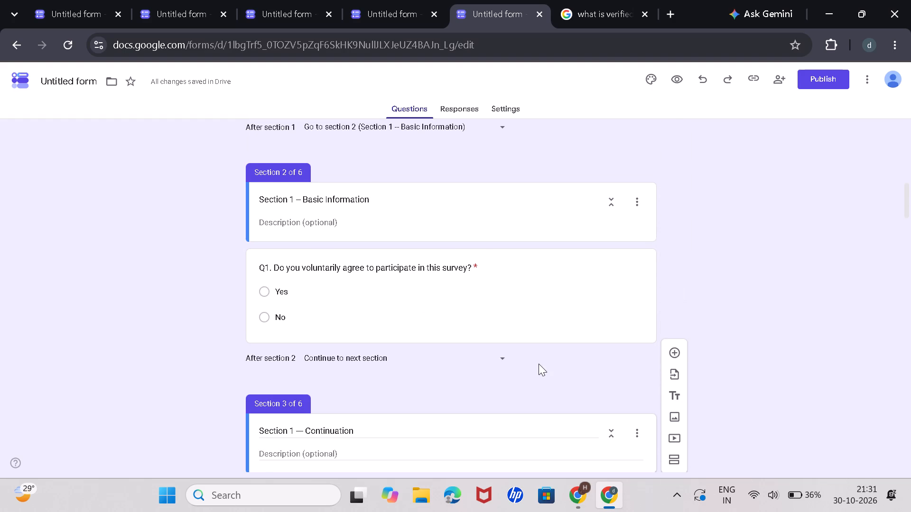
pyautogui.scroll(-8, 539, 363)
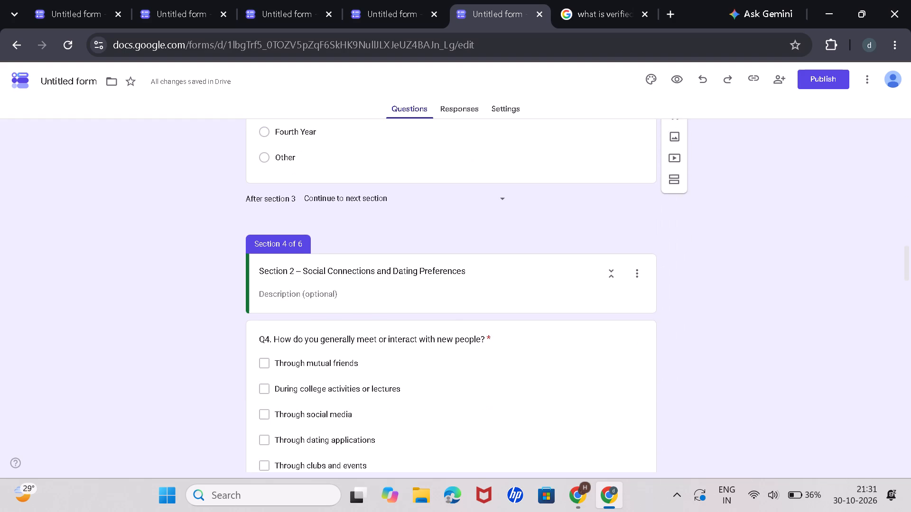
pyautogui.scroll(5, 539, 363)
pyautogui.scroll(-7, 539, 363)
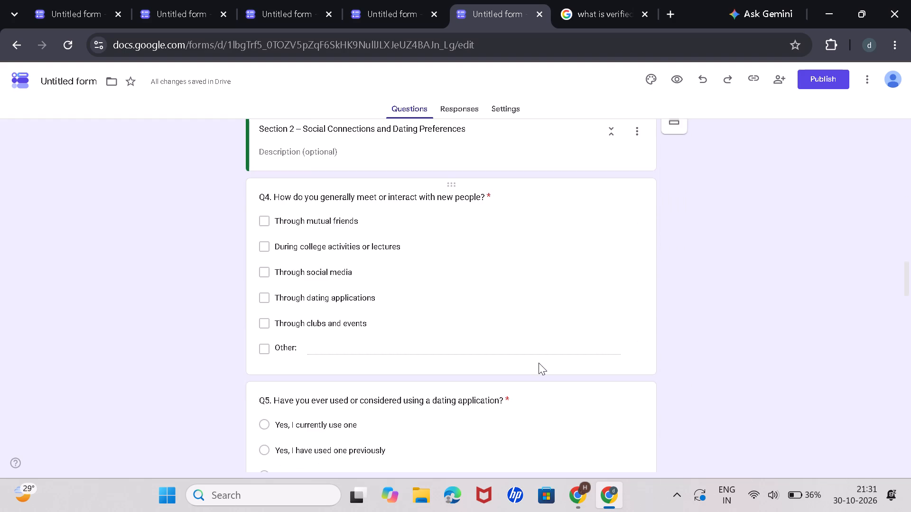
pyautogui.scroll(-10, 539, 363)
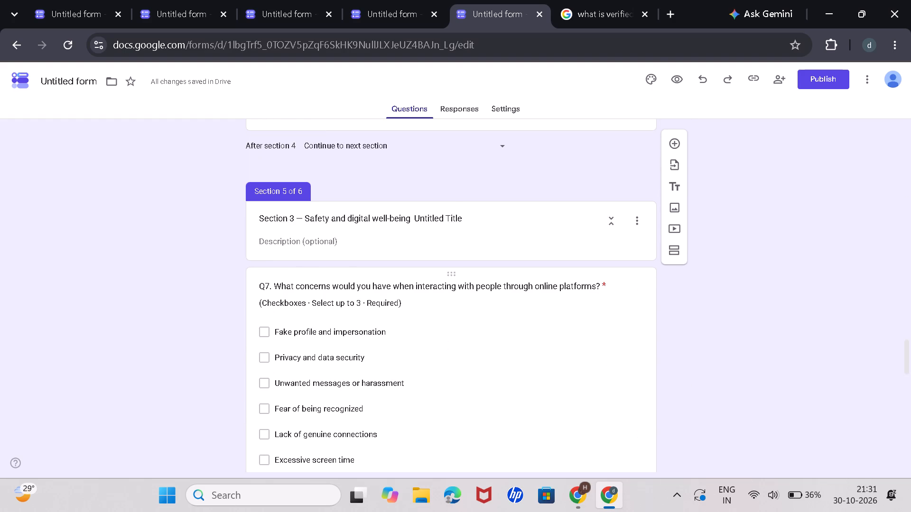
pyautogui.scroll(-16, 382, 309)
pyautogui.scroll(9, 382, 309)
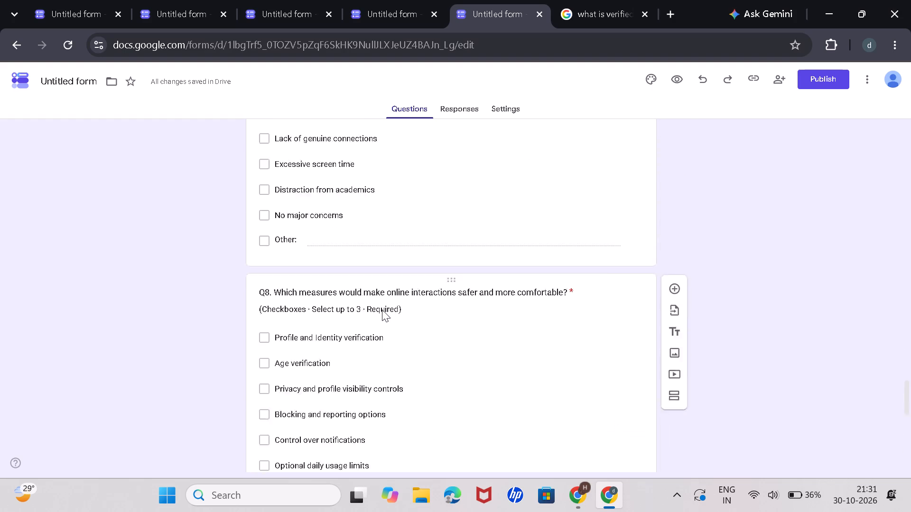
pyautogui.scroll(20, 382, 310)
pyautogui.scroll(3, 382, 310)
pyautogui.scroll(-8, 382, 310)
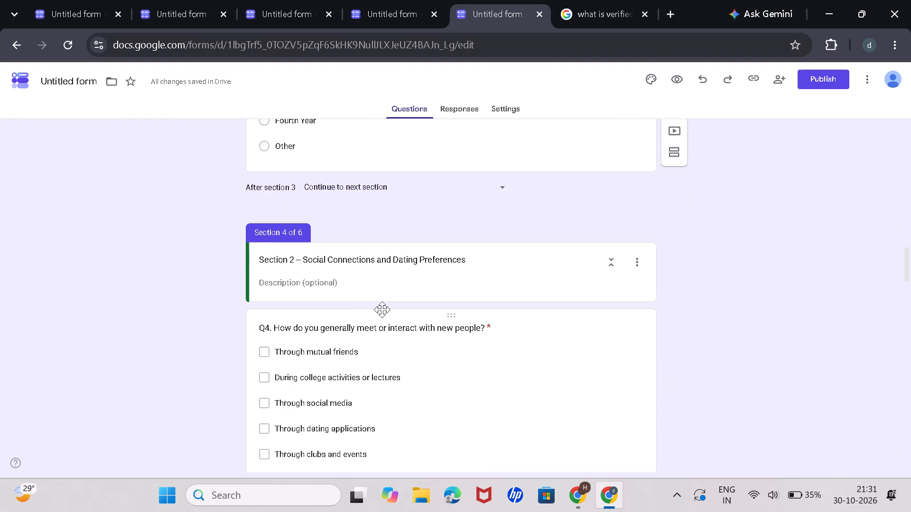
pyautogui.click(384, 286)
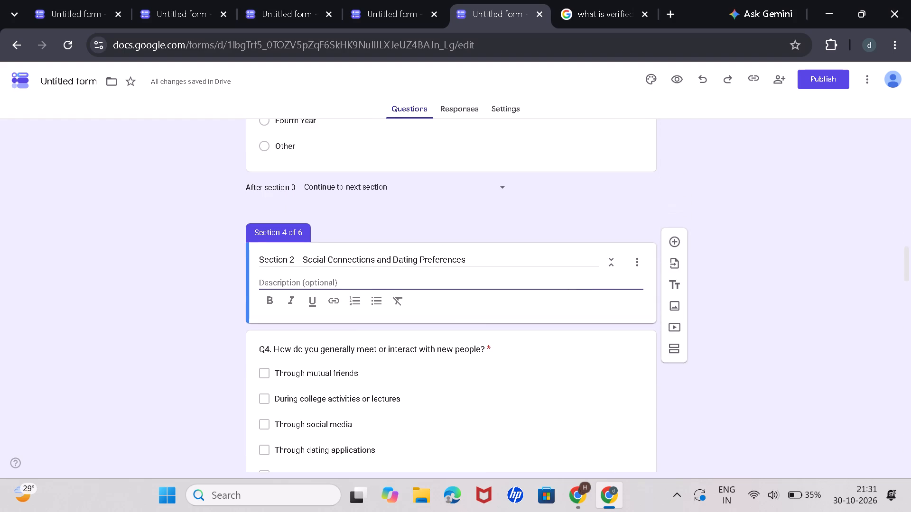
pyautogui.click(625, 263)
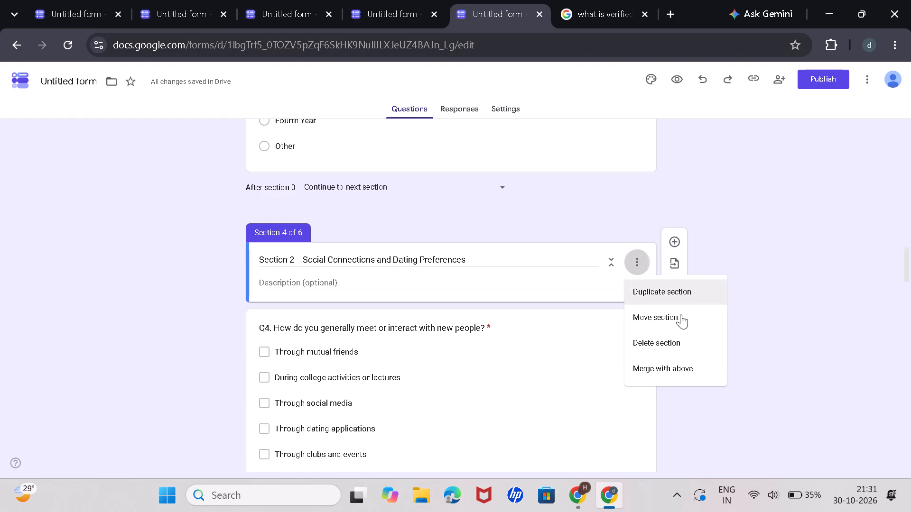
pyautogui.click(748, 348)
# Preview the form, fill in the email field with the saved address, and continue to the Basic Information page.
pyautogui.scroll(4, 442, 344)
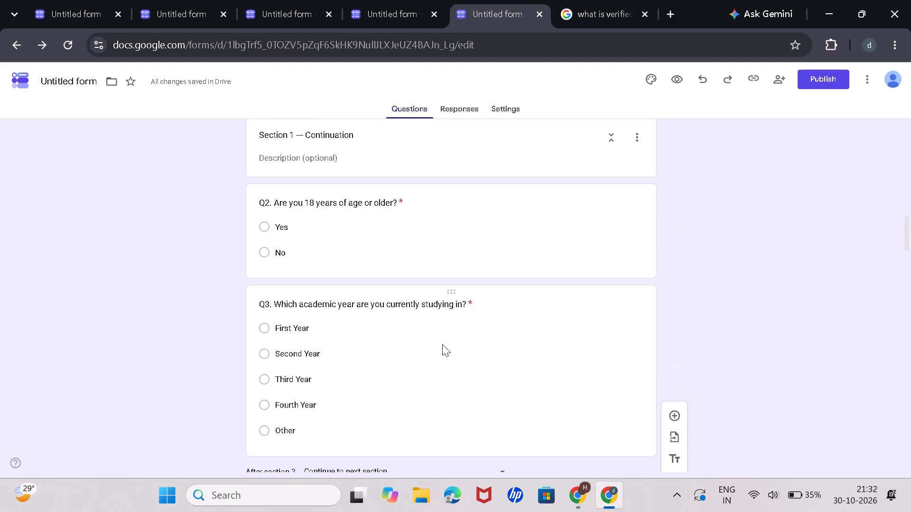
pyautogui.click(676, 82)
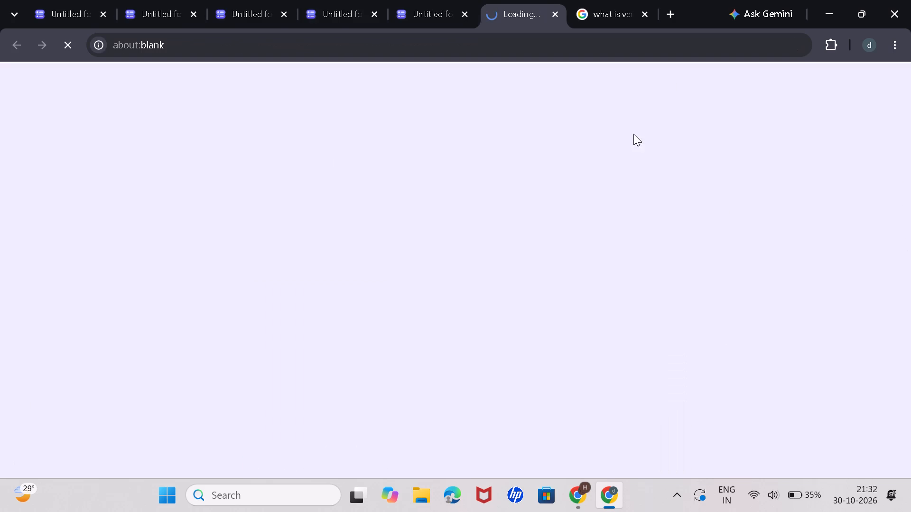
pyautogui.scroll(-4, 411, 338)
pyautogui.click(372, 341)
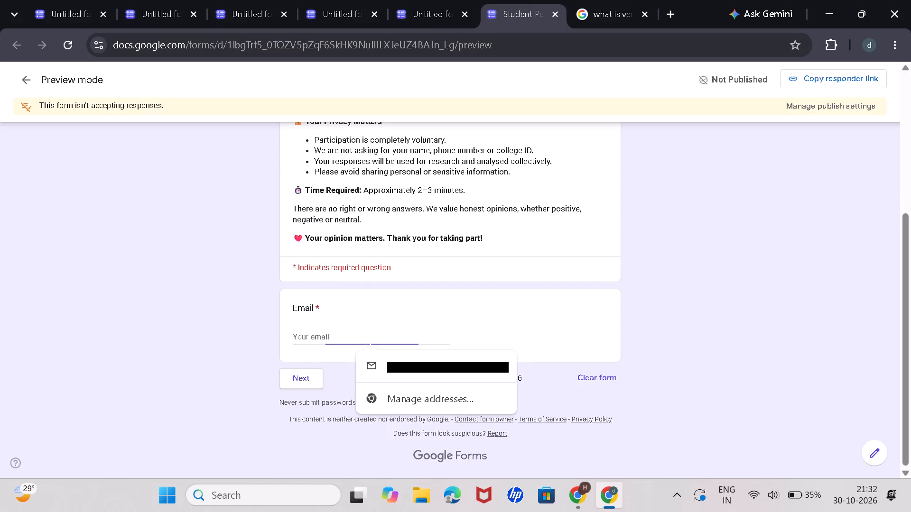
pyautogui.click(407, 370)
pyautogui.click(317, 380)
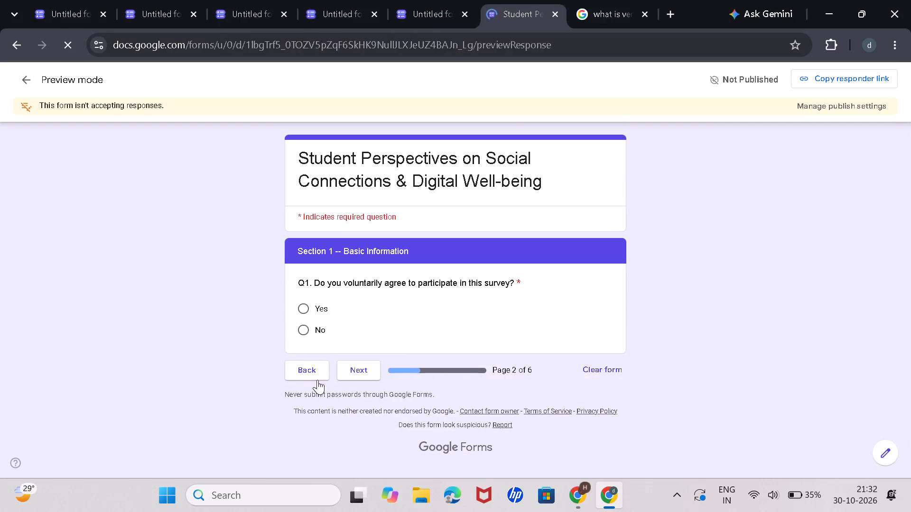
# Test the Q1 branching by answering No and continuing to the next page of the preview.
pyautogui.click(307, 327)
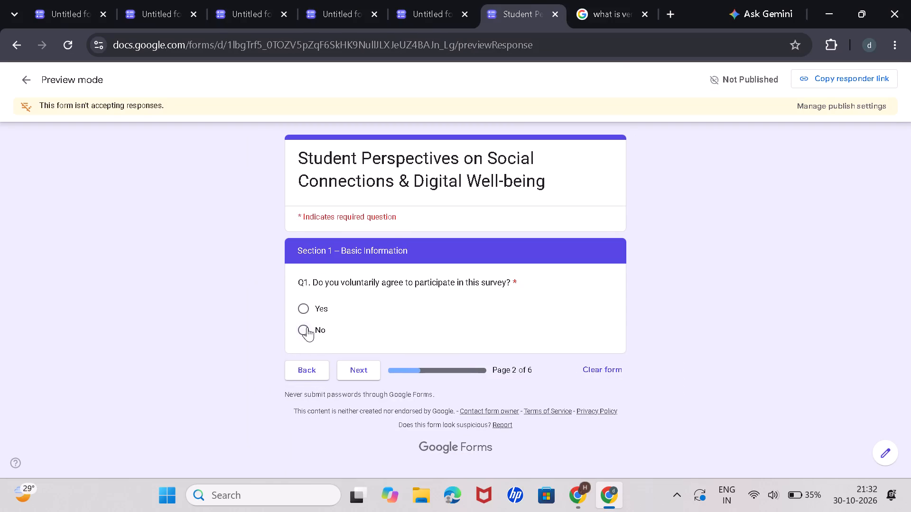
pyautogui.click(370, 377)
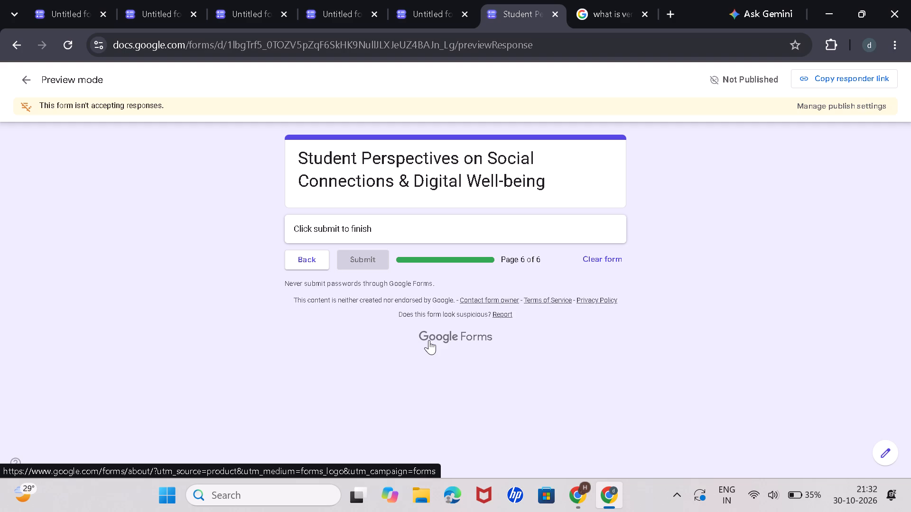
# Go back to the Q1 page of the preview, exit without keeping the answers and return to the form editor.
pyautogui.click(299, 256)
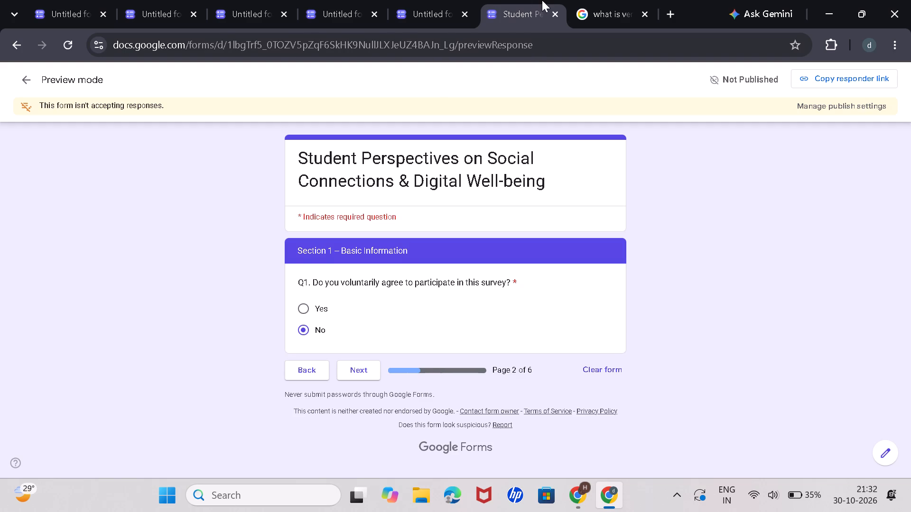
pyautogui.click(25, 82)
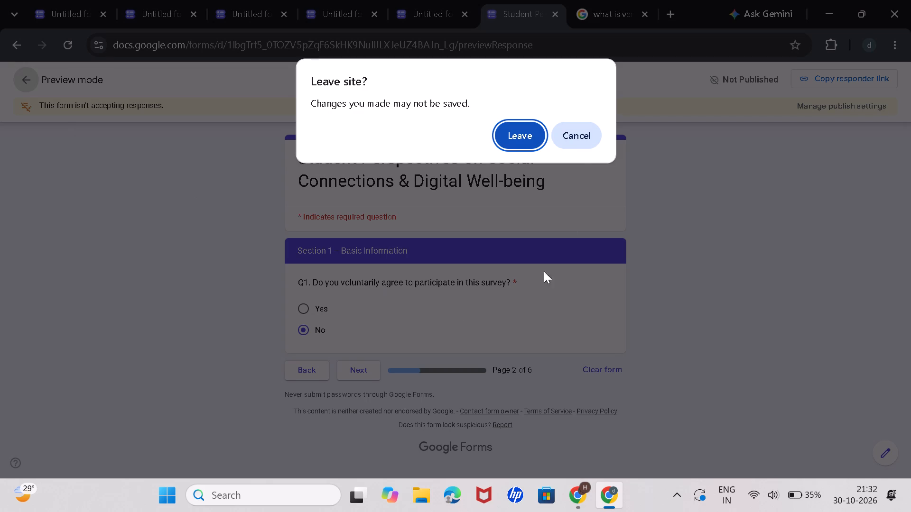
pyautogui.click(532, 137)
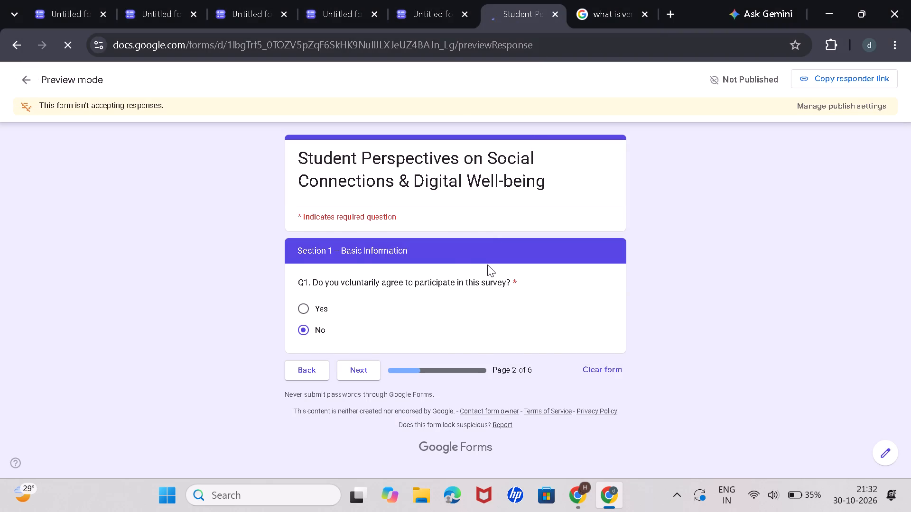
# Review the form from Q1 through Q7, examining the section titles, question order and after-section navigation.
pyautogui.scroll(-16, 487, 265)
pyautogui.scroll(6, 487, 265)
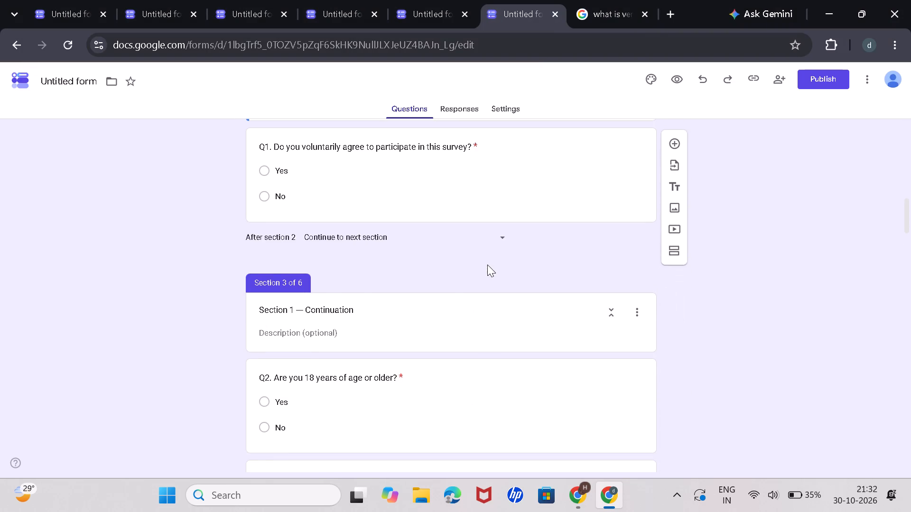
pyautogui.scroll(2, 487, 265)
pyautogui.scroll(-4, 487, 265)
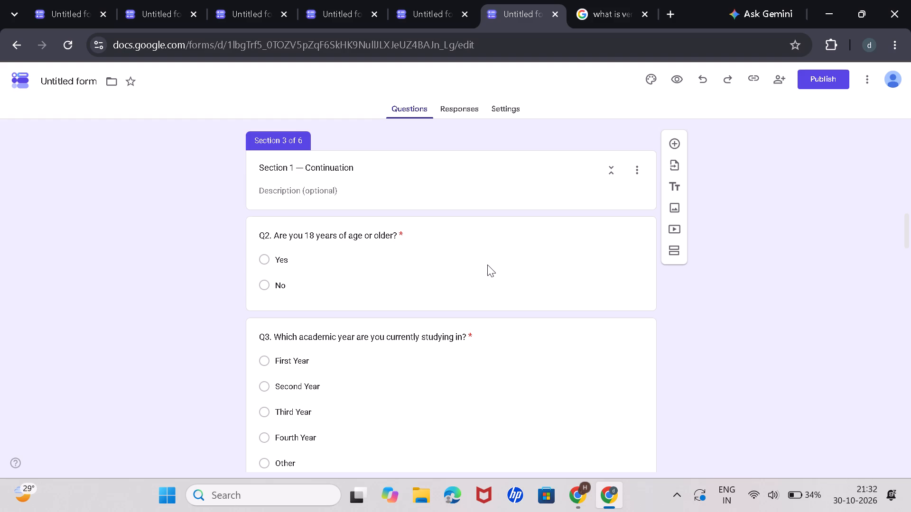
pyautogui.scroll(-5, 487, 265)
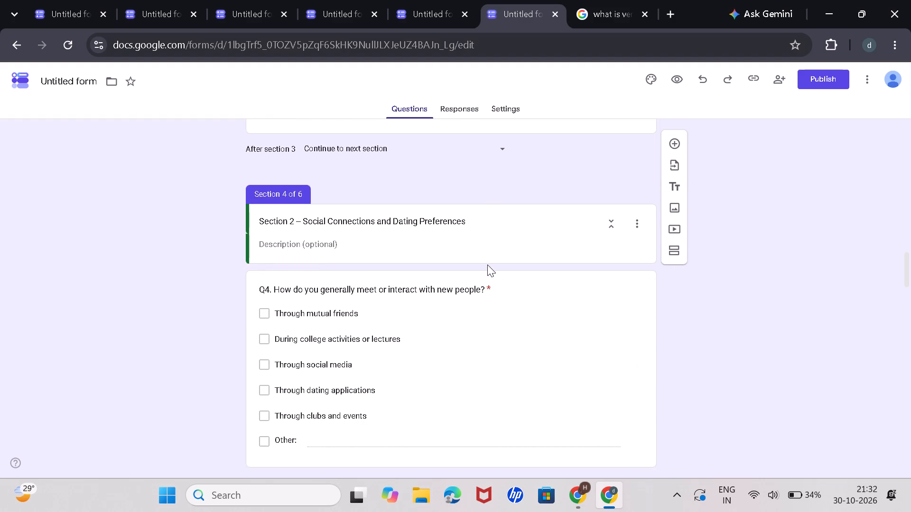
pyautogui.scroll(-4, 487, 265)
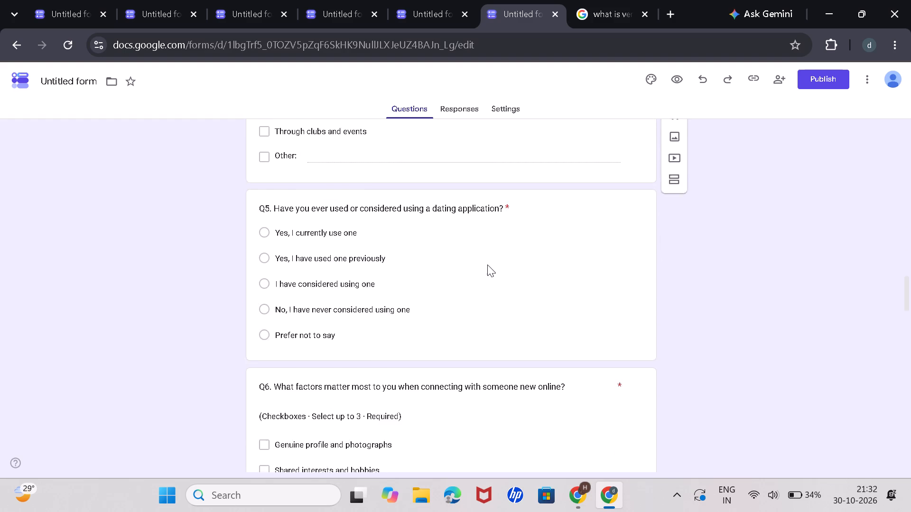
pyautogui.scroll(-8, 487, 265)
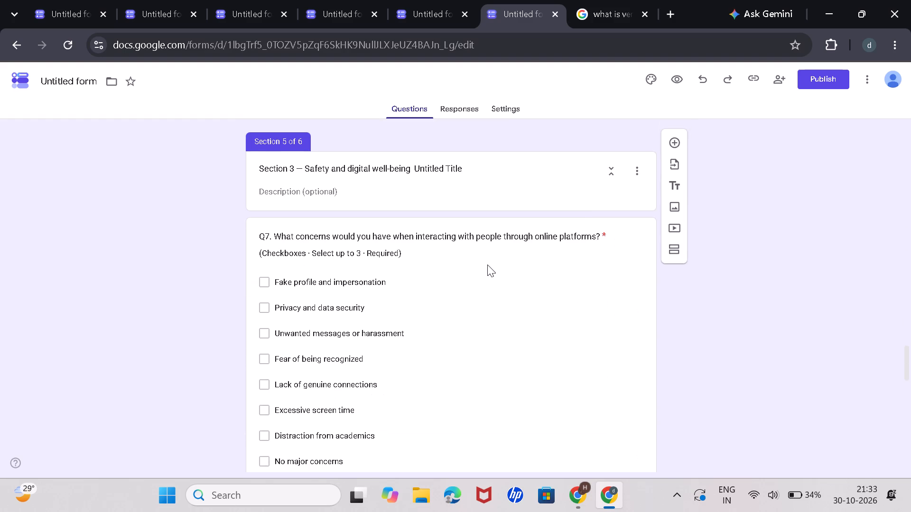
pyautogui.scroll(-1, 487, 265)
pyautogui.scroll(1, 487, 265)
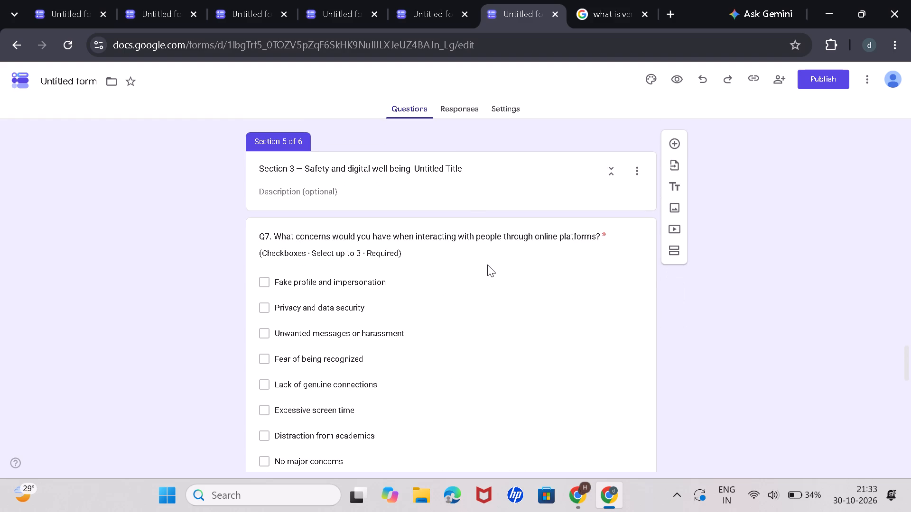
# Remove the stray words "Untitled Title" from the title of the "Section 3 — Safety and digital well-being" section.
pyautogui.click(469, 170)
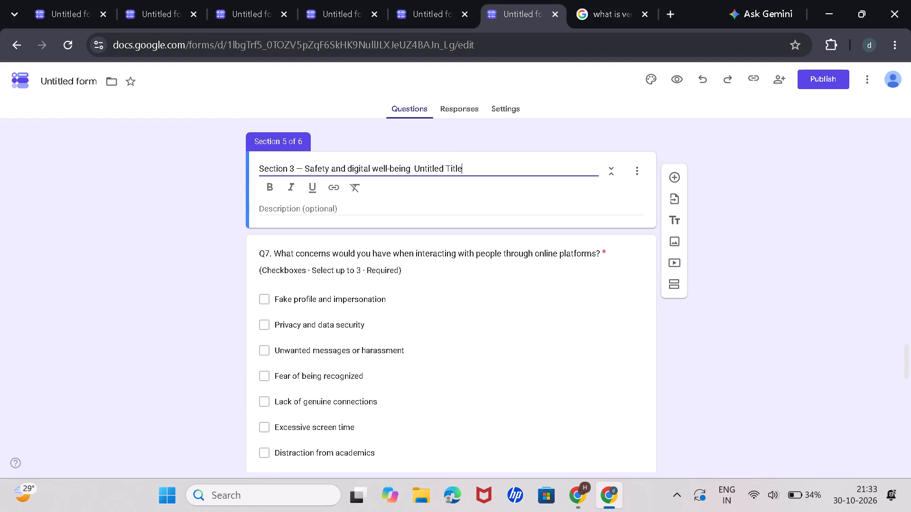
pyautogui.hotkey('ctrl', 'BackSpace')
pyautogui.hotkey('ctrl', 'BackSpace')
pyautogui.click(806, 319)
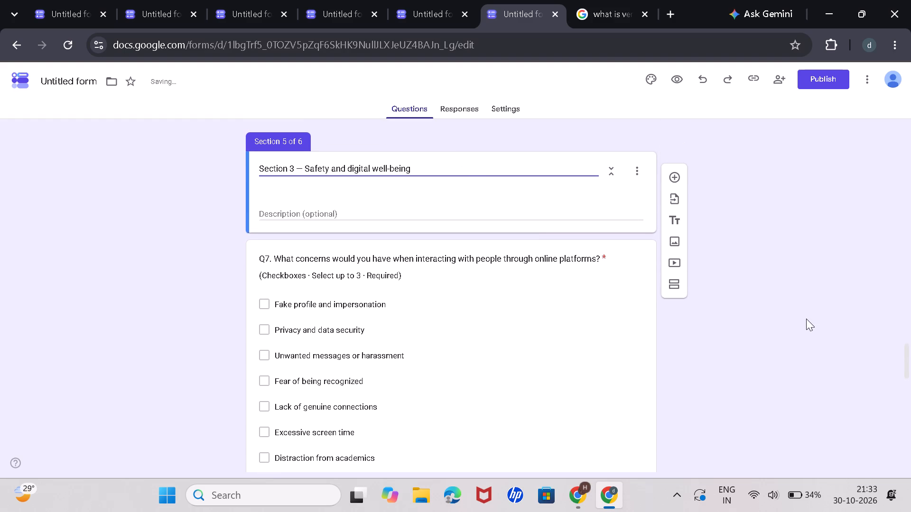
# Examine the rest of the form from Q7 to the Final feedback section, including the answer type and required setting of Q10.
pyautogui.scroll(-2, 639, 270)
pyautogui.scroll(2, 639, 269)
pyautogui.scroll(-4, 639, 269)
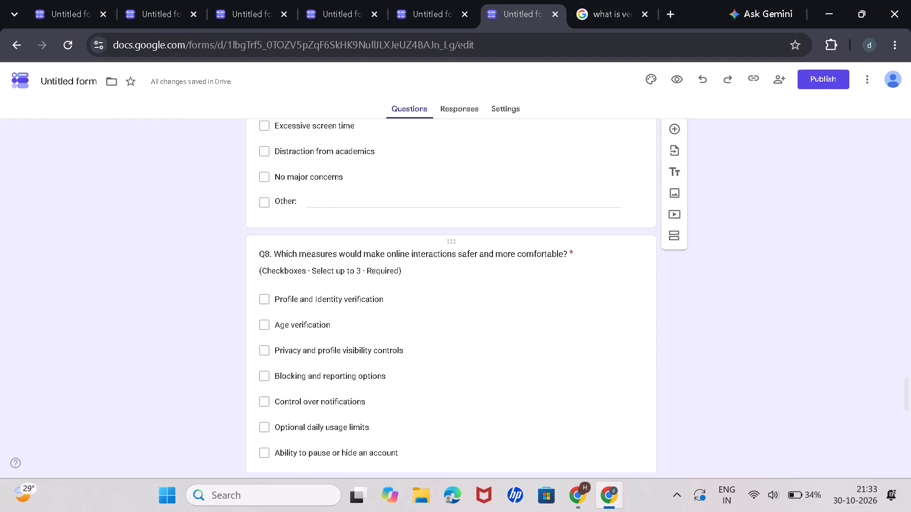
pyautogui.scroll(-9, 639, 269)
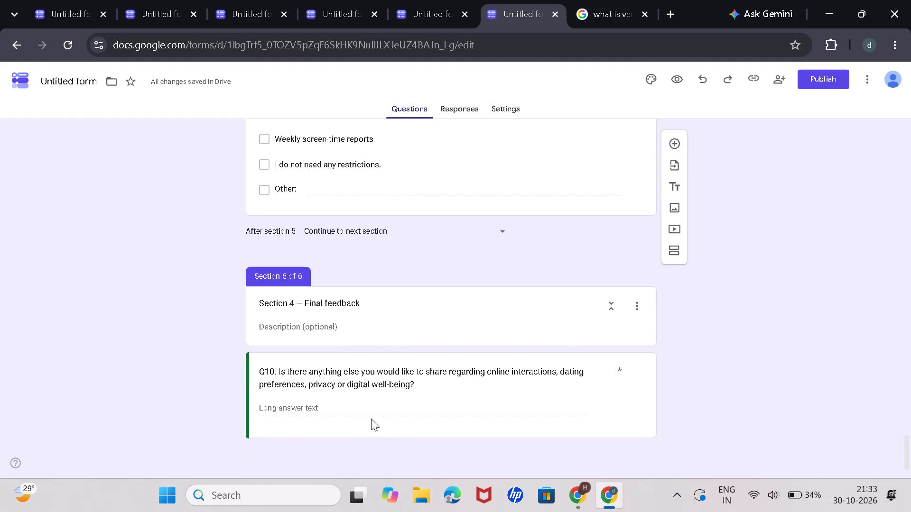
pyautogui.click(368, 398)
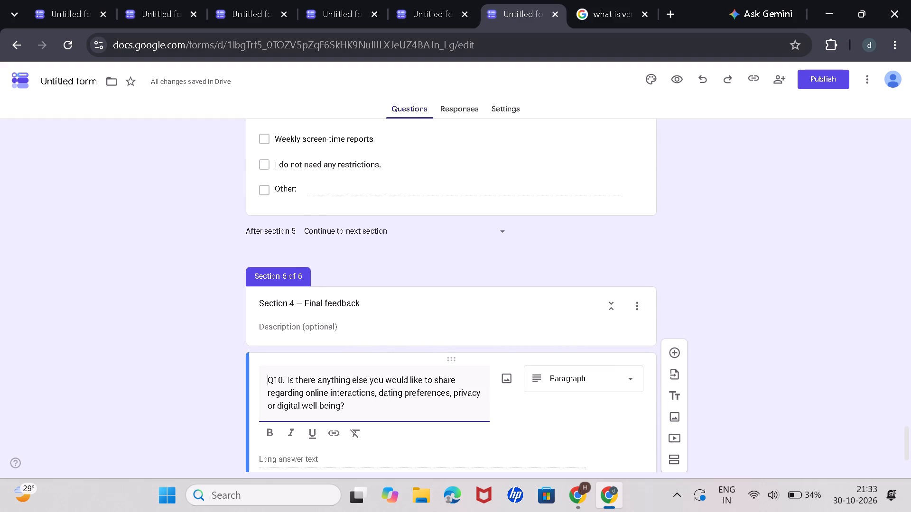
pyautogui.scroll(-6, 426, 327)
pyautogui.click(797, 251)
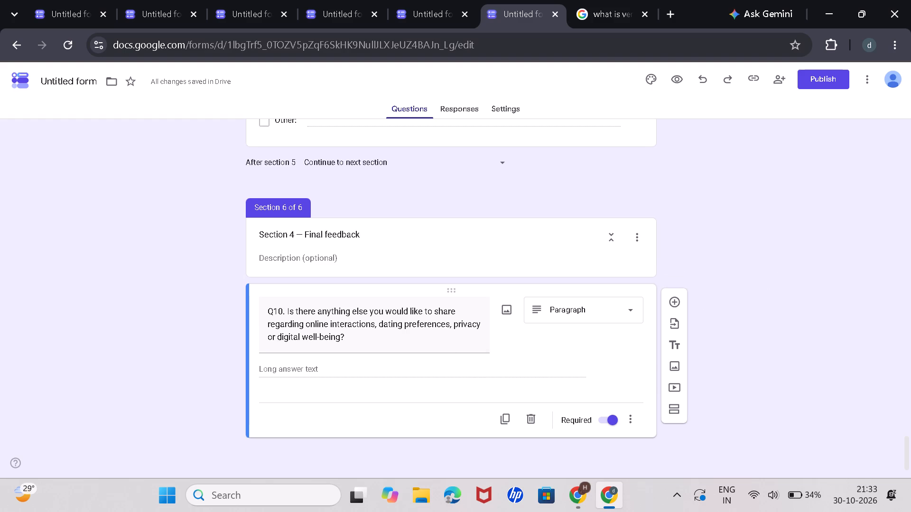
# Preview the form again, fill in the email field with the saved address, and continue to the Basic Information page.
pyautogui.click(669, 79)
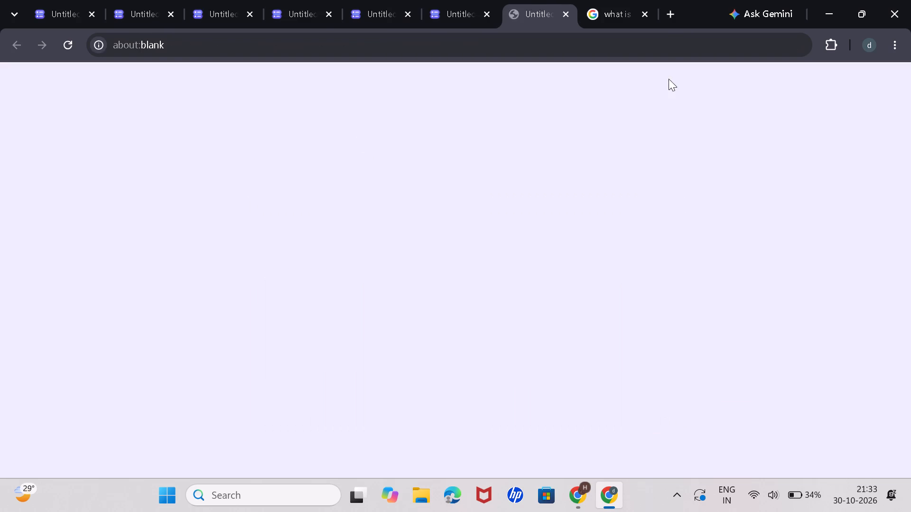
pyautogui.scroll(-6, 318, 247)
pyautogui.click(336, 336)
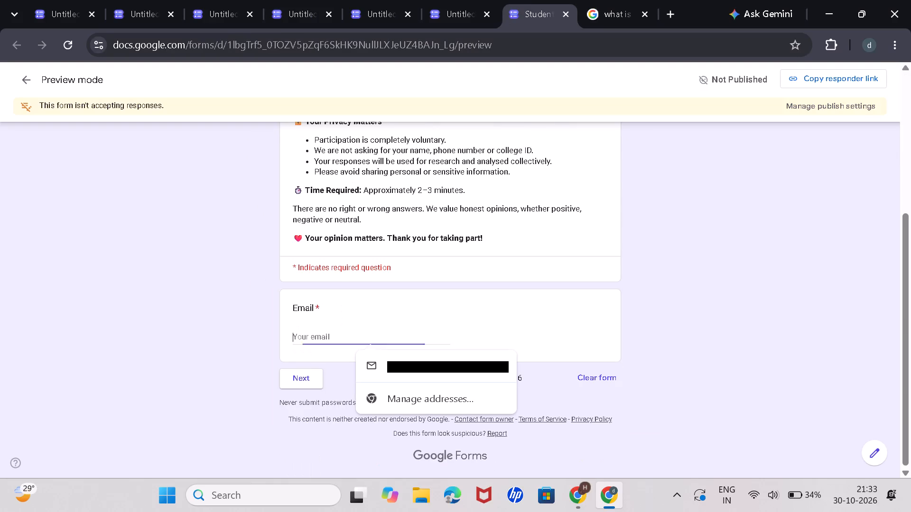
pyautogui.click(374, 350)
pyautogui.click(406, 371)
pyautogui.click(307, 375)
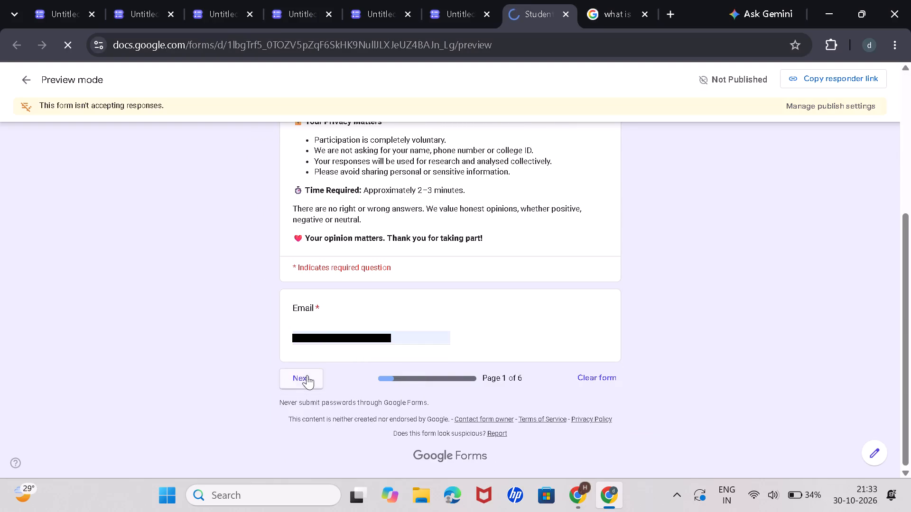
# Test both Q1 branches in the preview, continuing with No and, after going back, with Yes.
pyautogui.click(315, 323)
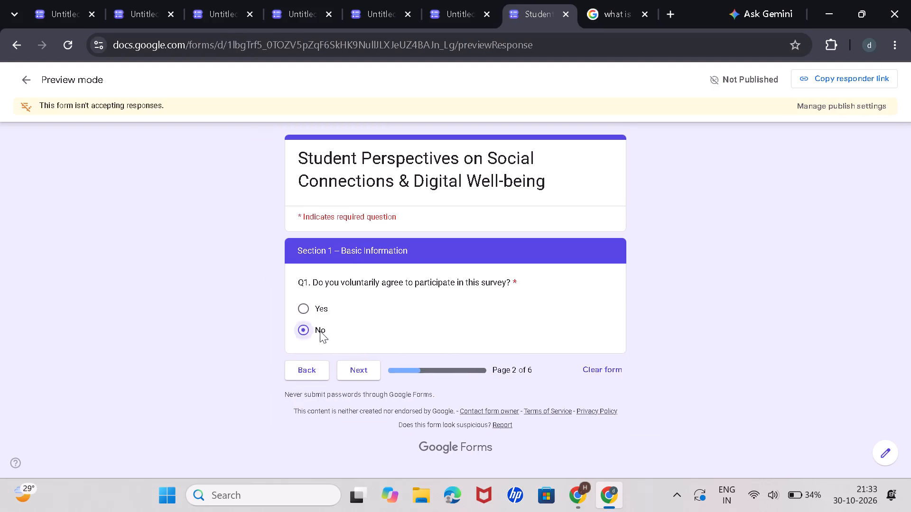
pyautogui.click(346, 376)
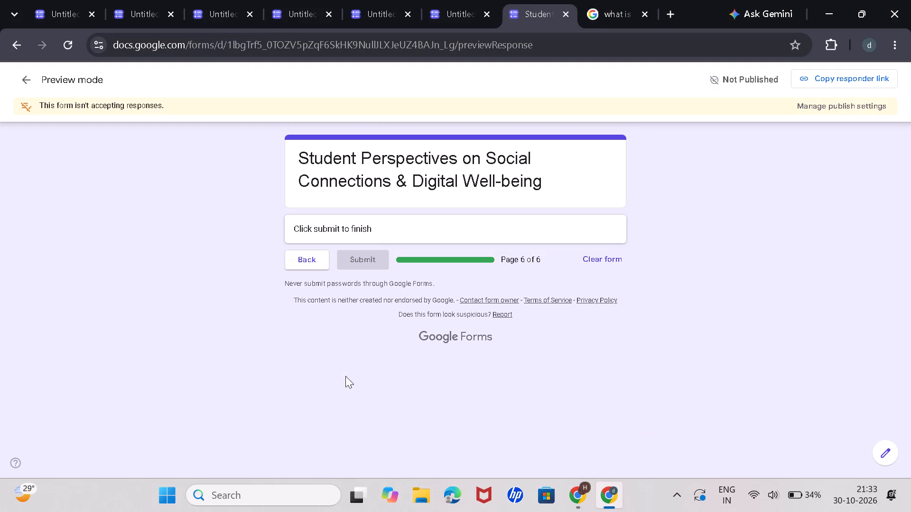
pyautogui.click(305, 269)
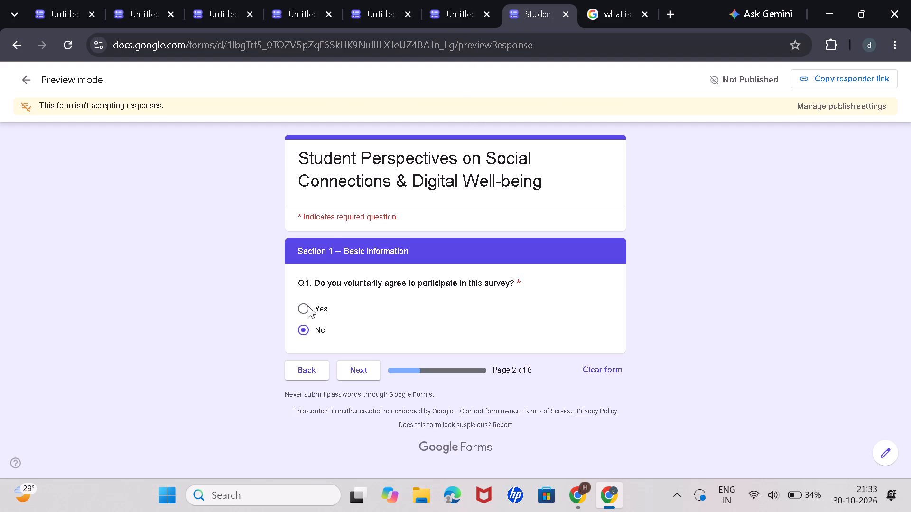
pyautogui.click(307, 310)
pyautogui.click(342, 366)
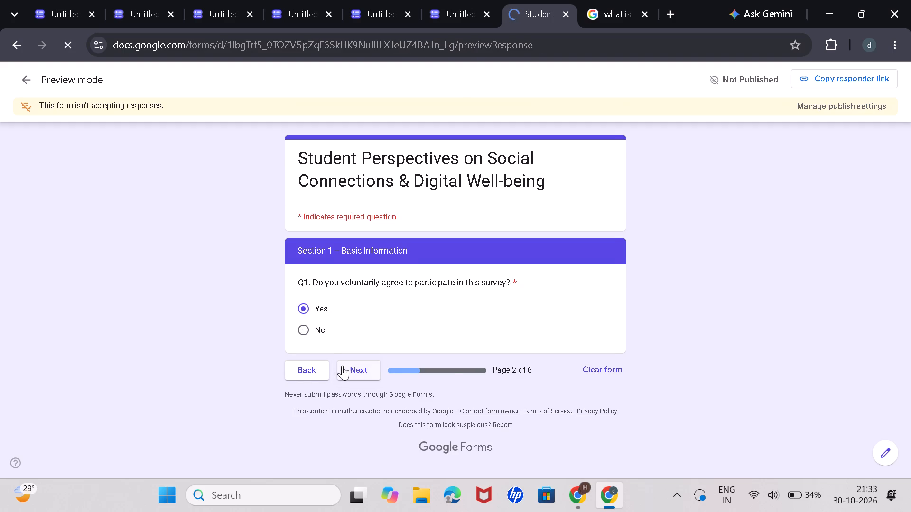
# Test the Q2 age check by answering No, with First Year for Q3, and continue to the next page.
pyautogui.scroll(-1, 334, 355)
pyautogui.click(320, 336)
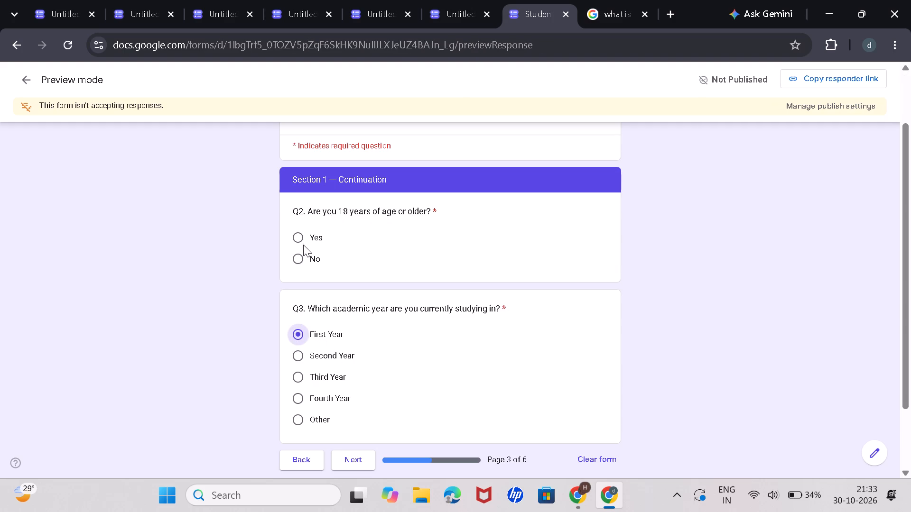
pyautogui.click(300, 261)
pyautogui.click(364, 455)
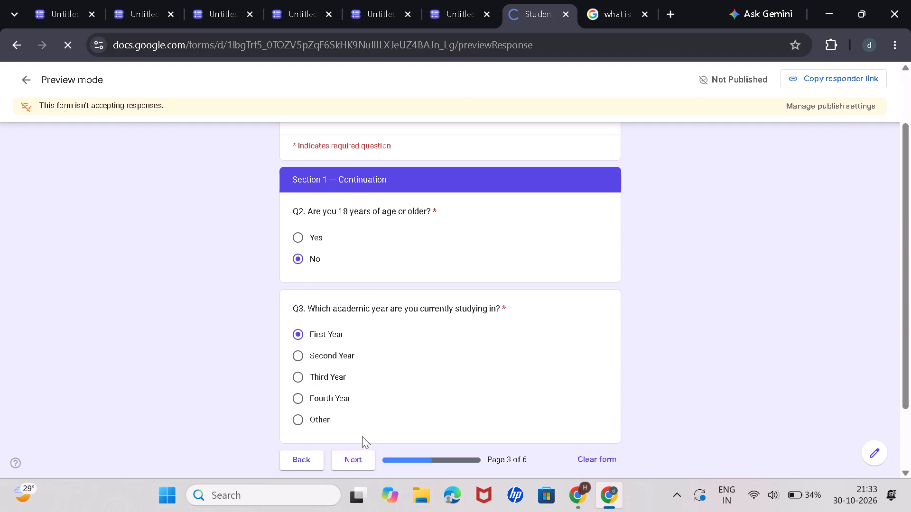
# Answer Q4 with clubs and events plus dating applications, and Q5 with "Yes, I currently use one".
pyautogui.scroll(-2, 354, 388)
pyautogui.click(330, 234)
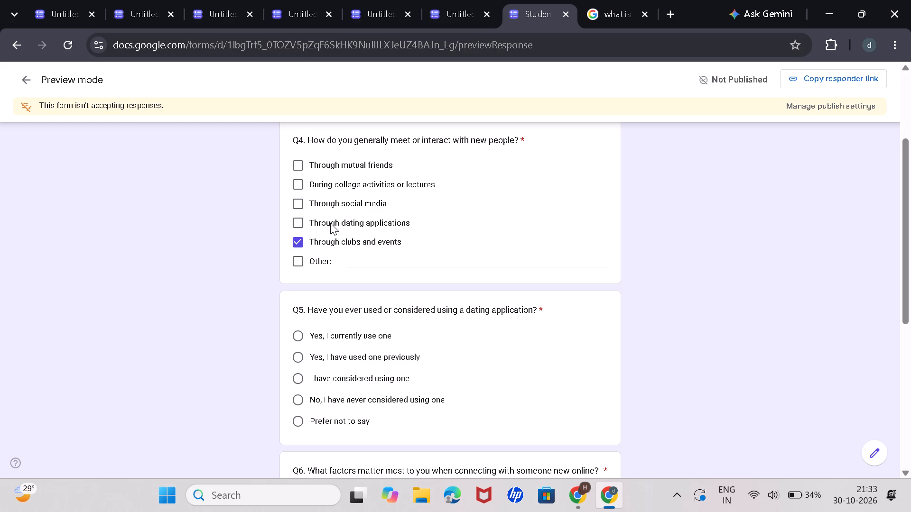
pyautogui.click(330, 223)
pyautogui.click(323, 333)
pyautogui.click(323, 387)
# Choose similar preference and intentions, respectful communication, and privacy and personal security for Q6, and continue to the next page.
pyautogui.scroll(-3, 347, 447)
pyautogui.click(333, 355)
pyautogui.click(314, 365)
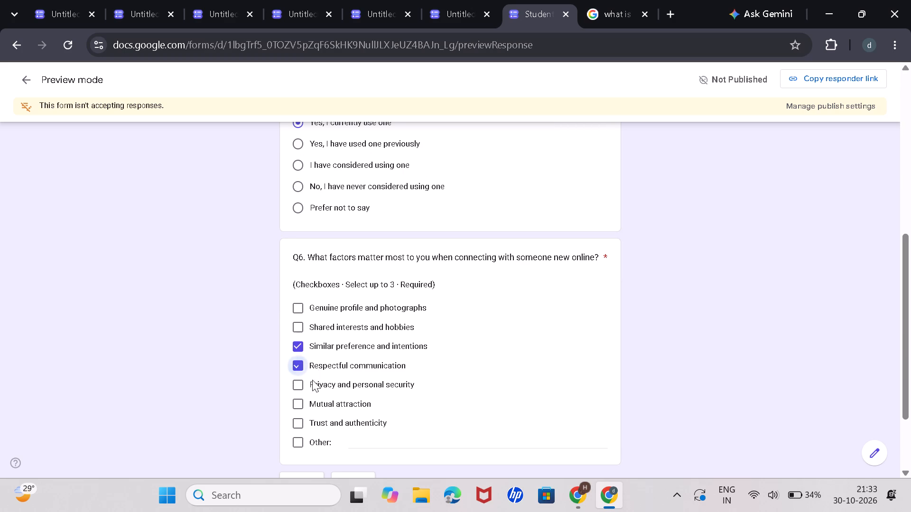
pyautogui.click(312, 380)
pyautogui.scroll(-2, 365, 435)
pyautogui.click(354, 381)
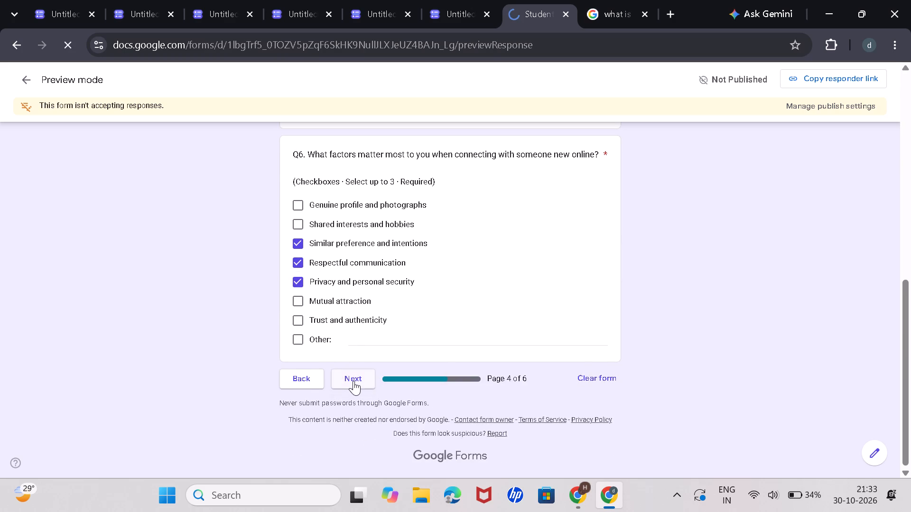
# Choose excessive screen time, lack of genuine connections and fear of being recognized as the Q7 test answers.
pyautogui.scroll(-2, 353, 381)
pyautogui.click(316, 289)
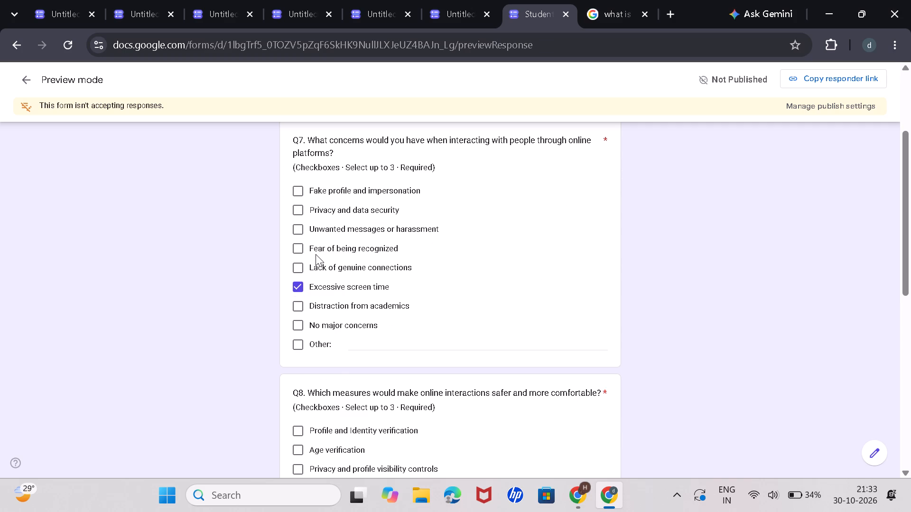
pyautogui.click(316, 265)
pyautogui.click(321, 247)
# Choose control over notifications, blocking and reporting options, and privacy and profile visibility controls as the Q8 test answers.
pyautogui.scroll(-3, 316, 274)
pyautogui.click(316, 297)
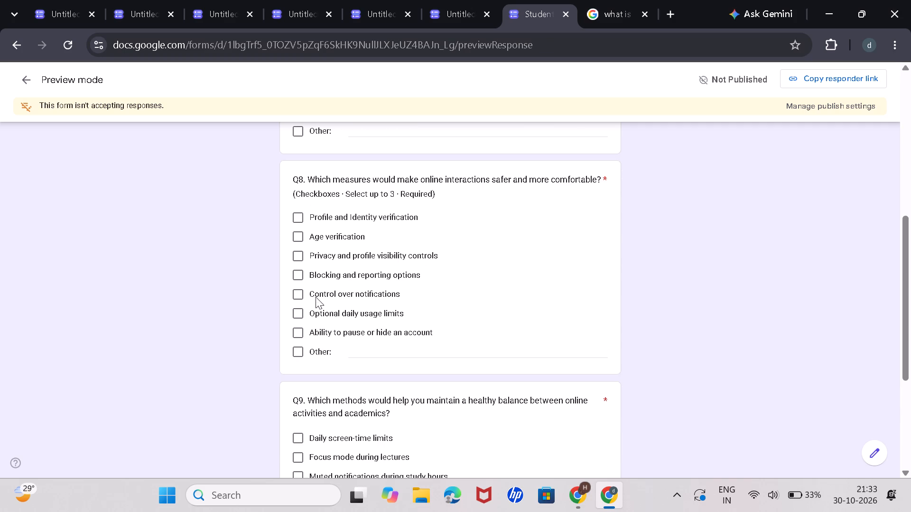
pyautogui.click(316, 275)
pyautogui.click(316, 258)
pyautogui.scroll(4, 316, 258)
pyautogui.scroll(-5, 316, 258)
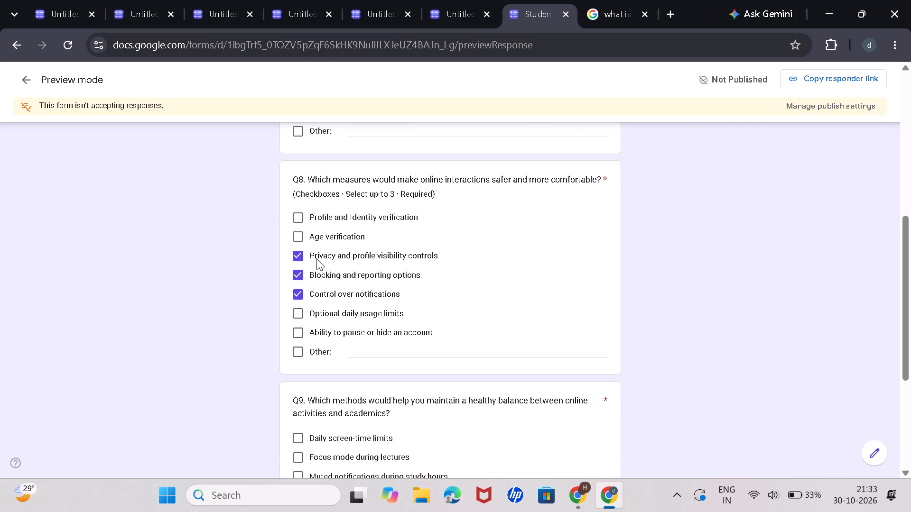
# Choose "Muted notifications during study hours" for Q9 and continue to the Final feedback page.
pyautogui.click(324, 398)
pyautogui.scroll(-3, 324, 398)
pyautogui.click(349, 370)
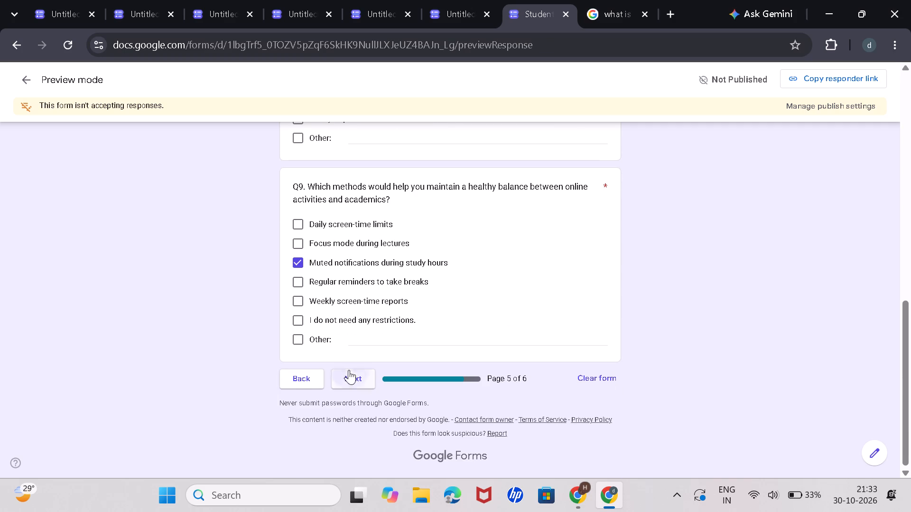
# Enter the dummy answer "fadfssa" for Q10, and leave the preview without keeping the answers.
pyautogui.scroll(-1, 349, 370)
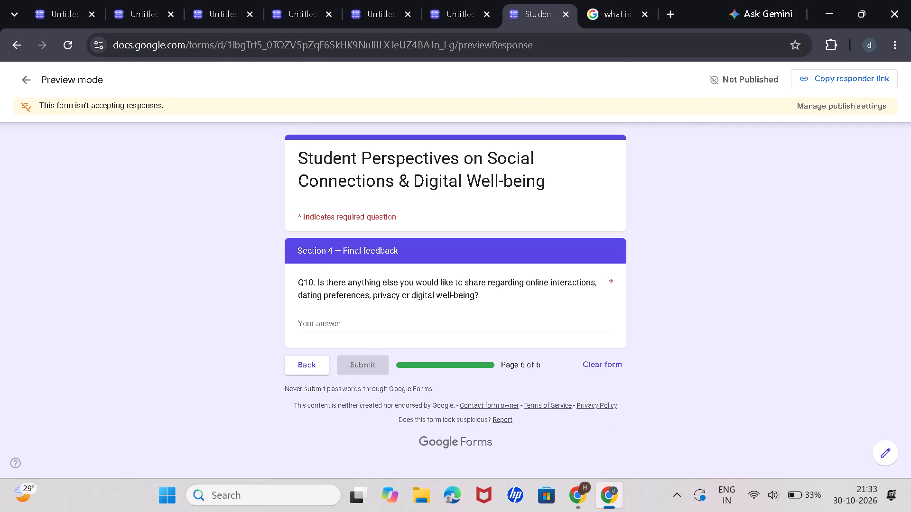
pyautogui.click(367, 319)
pyautogui.write('fadfssa')
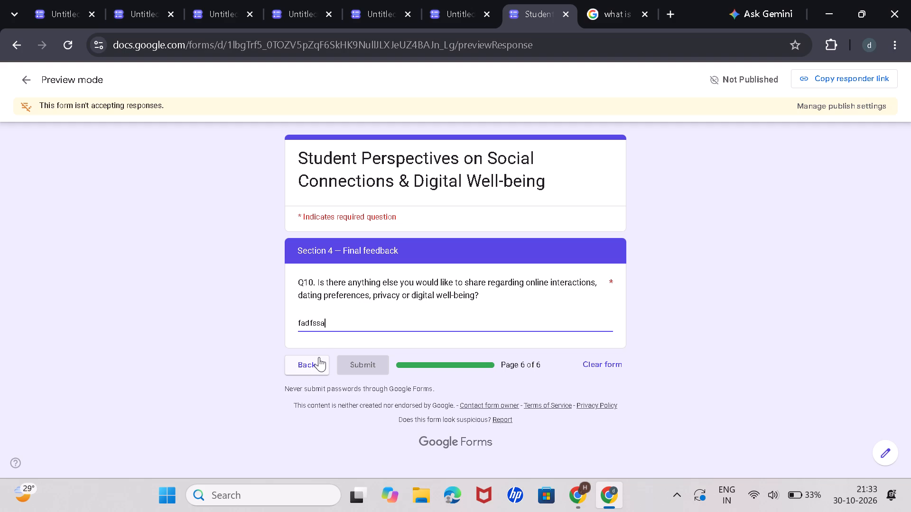
pyautogui.click(31, 79)
pyautogui.click(521, 137)
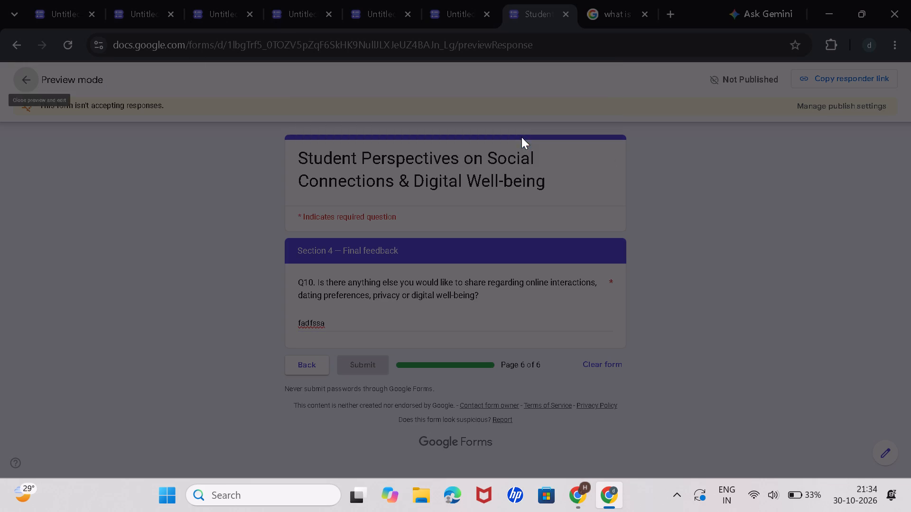
# Close three of the spare untitled form tabs, keeping the student survey form open.
pyautogui.click(253, 13)
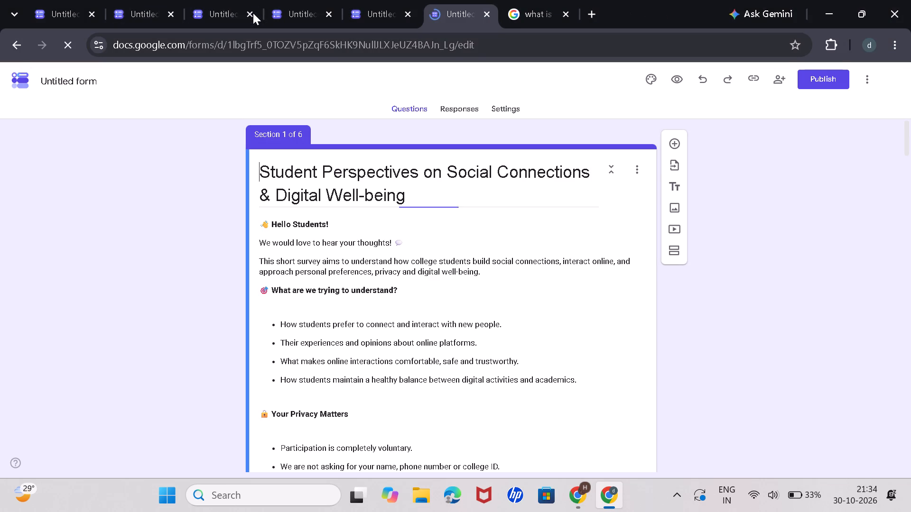
pyautogui.click(251, 16)
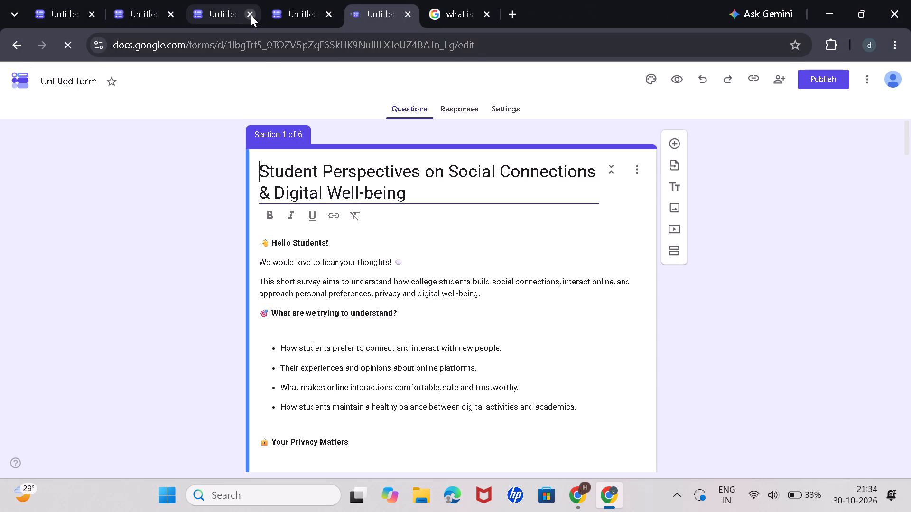
pyautogui.click(251, 15)
pyautogui.click(719, 283)
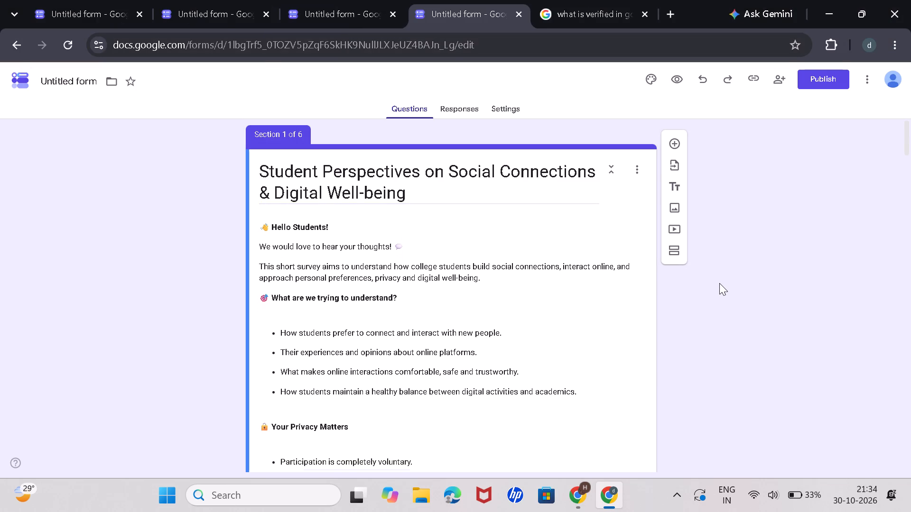
# Examine the form's responses page and its response collection settings, including the email address collection options.
pyautogui.click(447, 105)
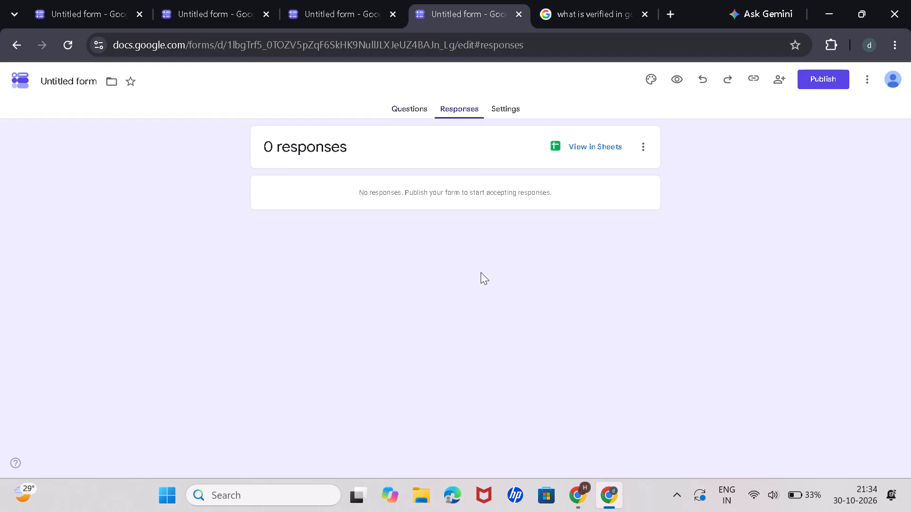
pyautogui.click(502, 114)
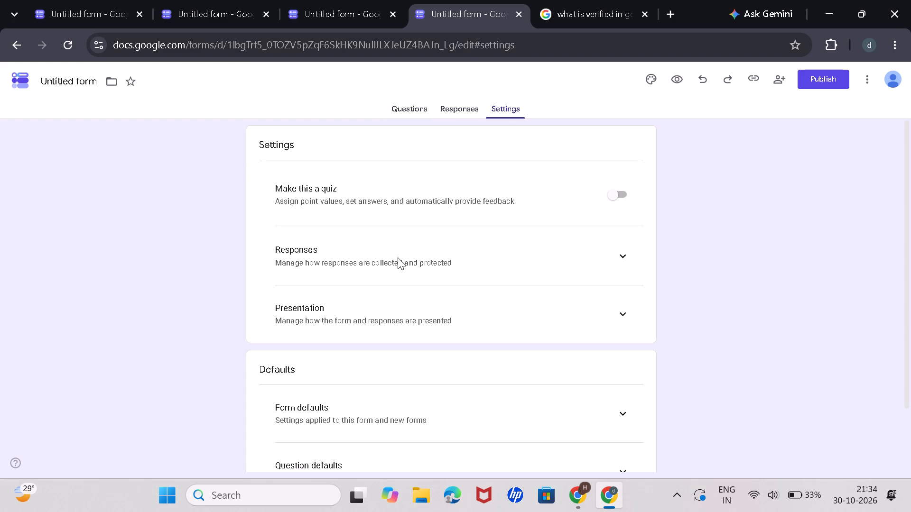
pyautogui.click(617, 250)
pyautogui.scroll(-1, 608, 277)
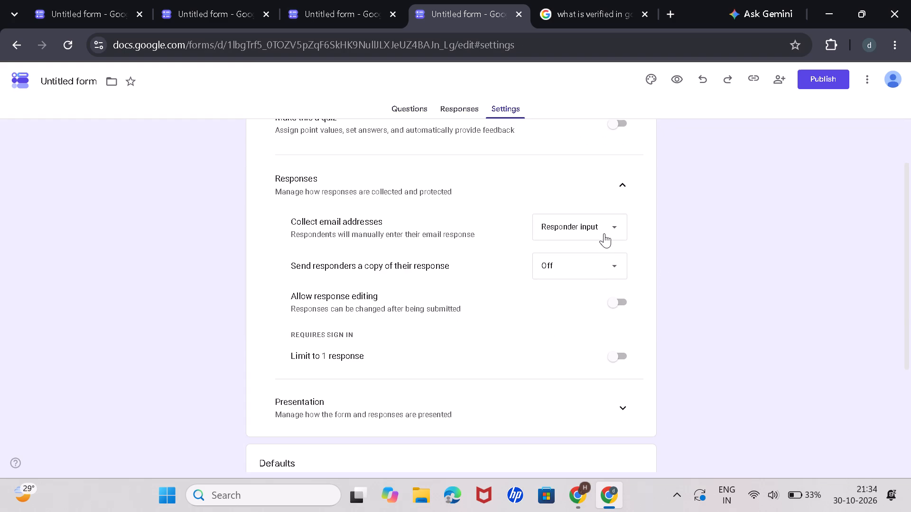
pyautogui.click(604, 233)
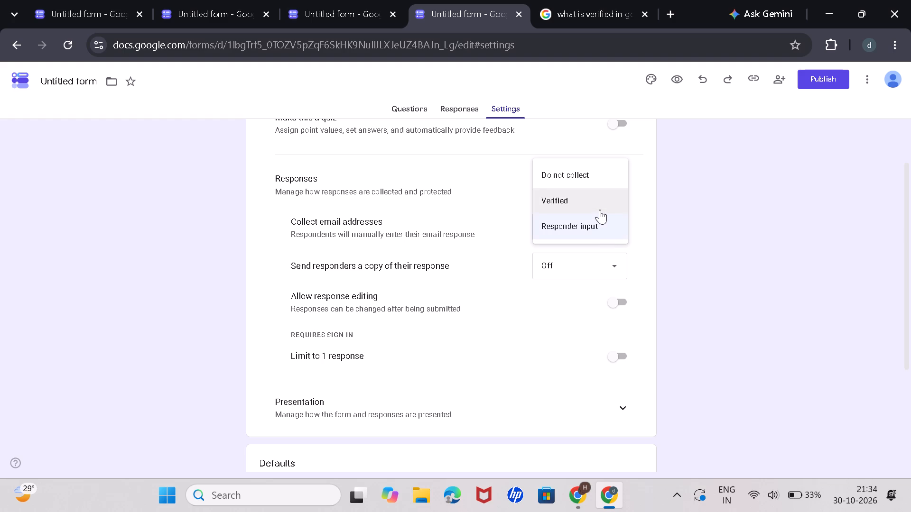
pyautogui.click(659, 247)
pyautogui.scroll(-1, 659, 247)
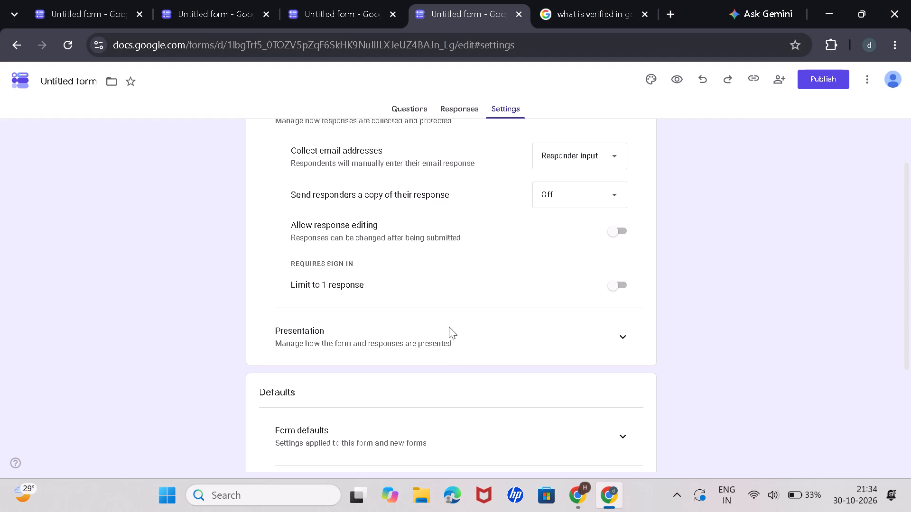
pyautogui.scroll(-2, 449, 327)
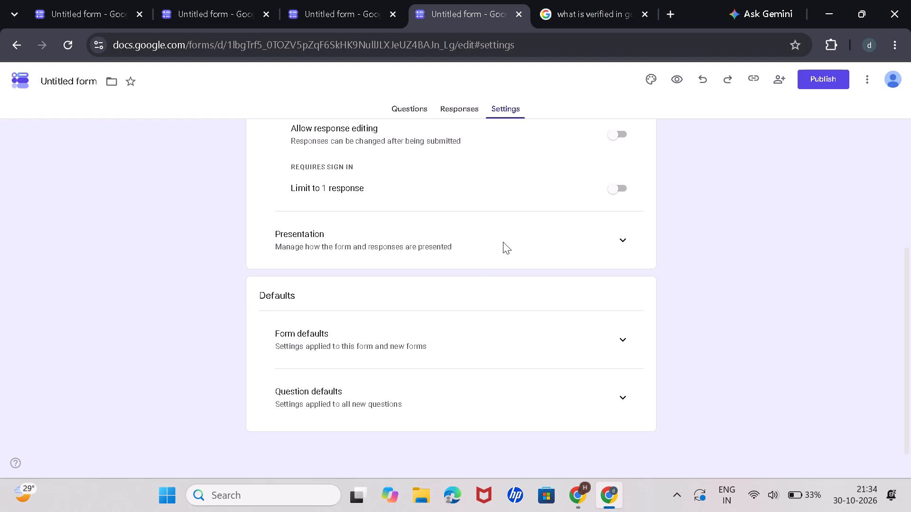
# Examine the form's presentation settings and the default email collection setting for new forms.
pyautogui.click(604, 239)
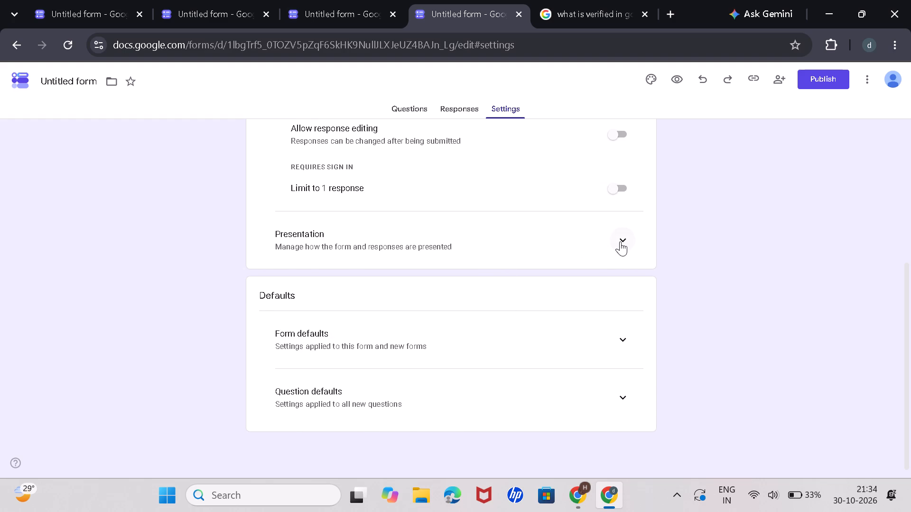
pyautogui.click(620, 241)
pyautogui.scroll(-1, 620, 241)
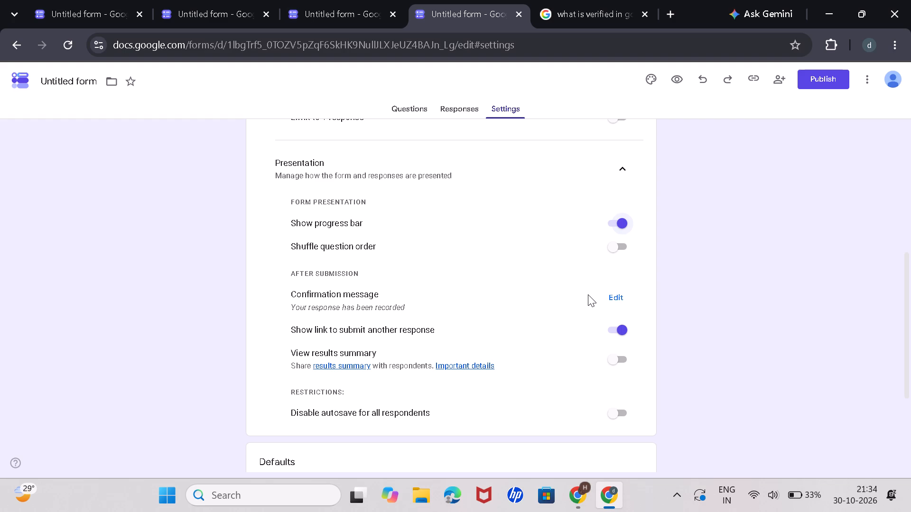
pyautogui.scroll(1, 588, 293)
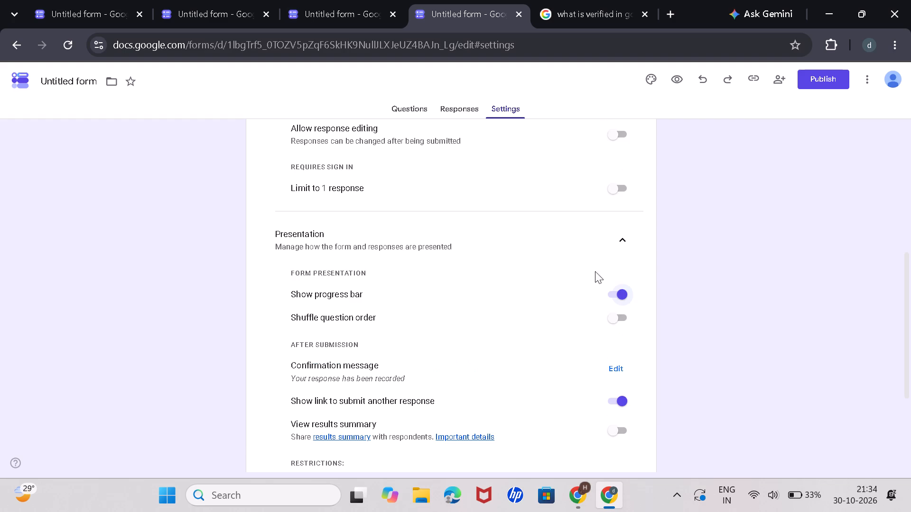
pyautogui.scroll(-1, 614, 233)
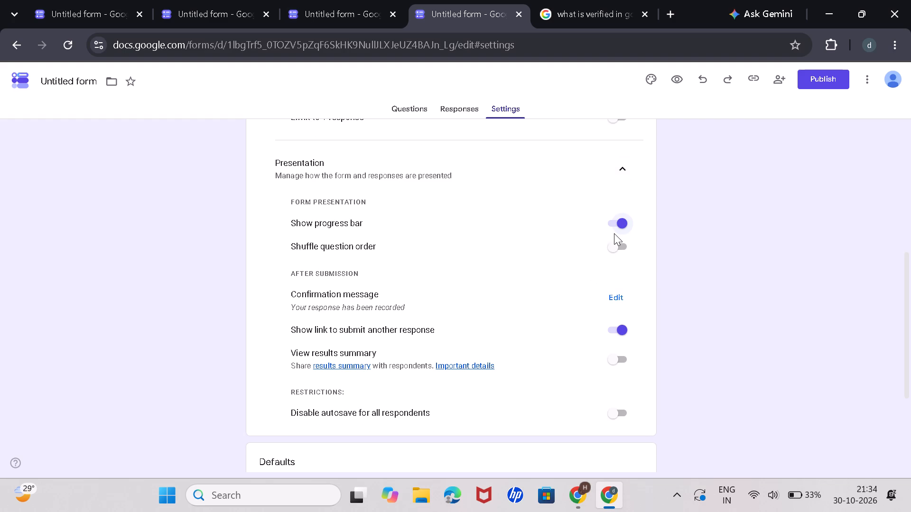
pyautogui.scroll(1, 614, 233)
pyautogui.click(615, 247)
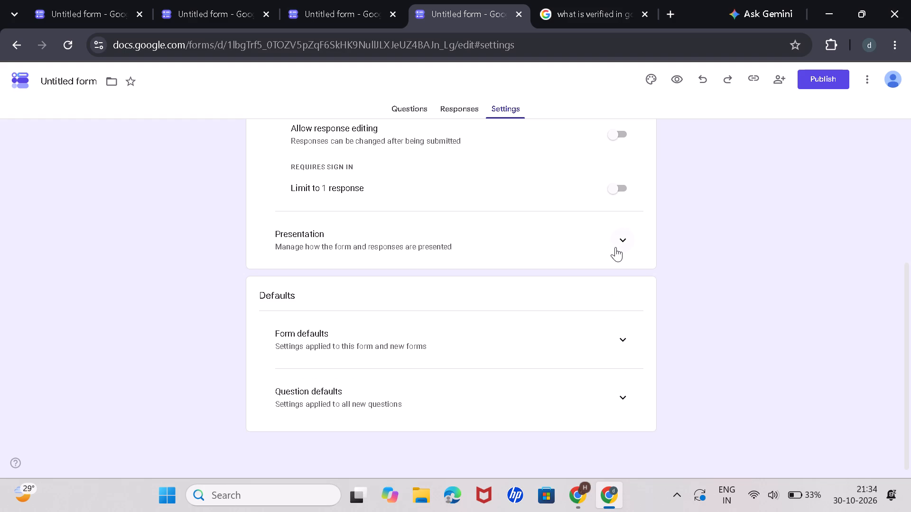
pyautogui.scroll(-2, 615, 247)
pyautogui.click(617, 339)
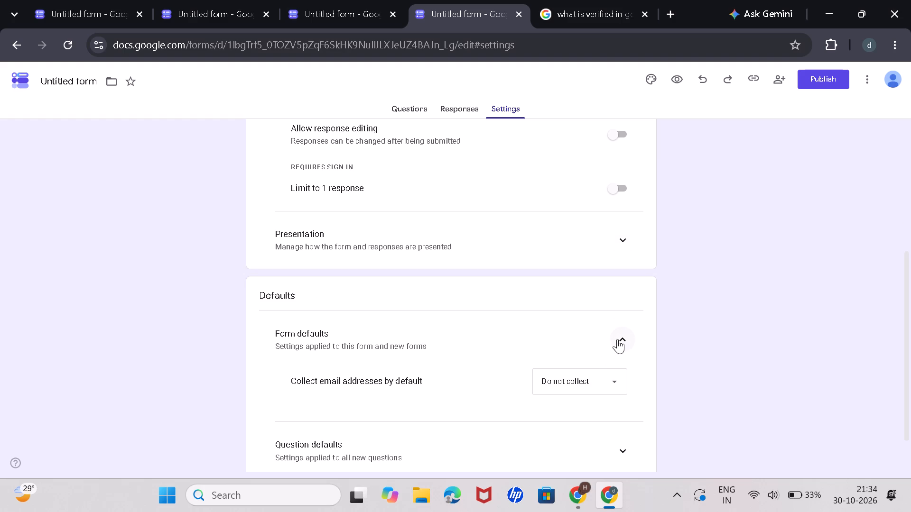
pyautogui.click(620, 351)
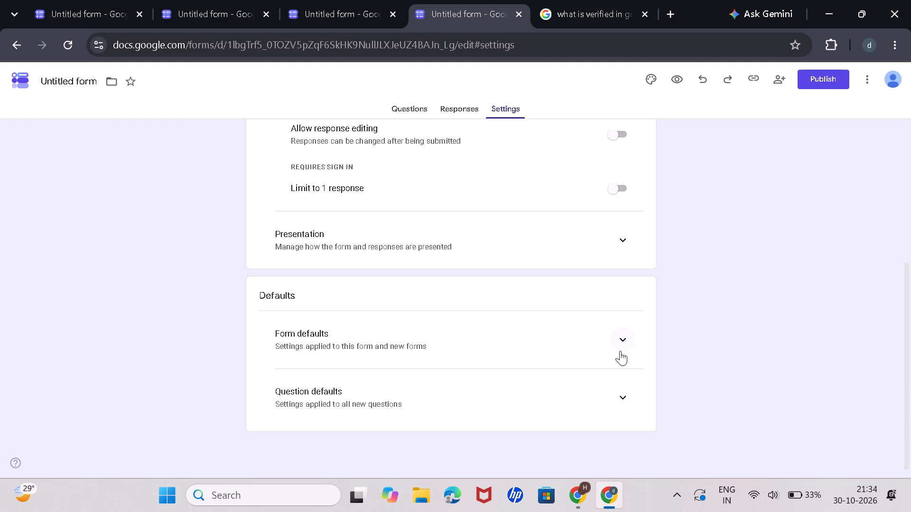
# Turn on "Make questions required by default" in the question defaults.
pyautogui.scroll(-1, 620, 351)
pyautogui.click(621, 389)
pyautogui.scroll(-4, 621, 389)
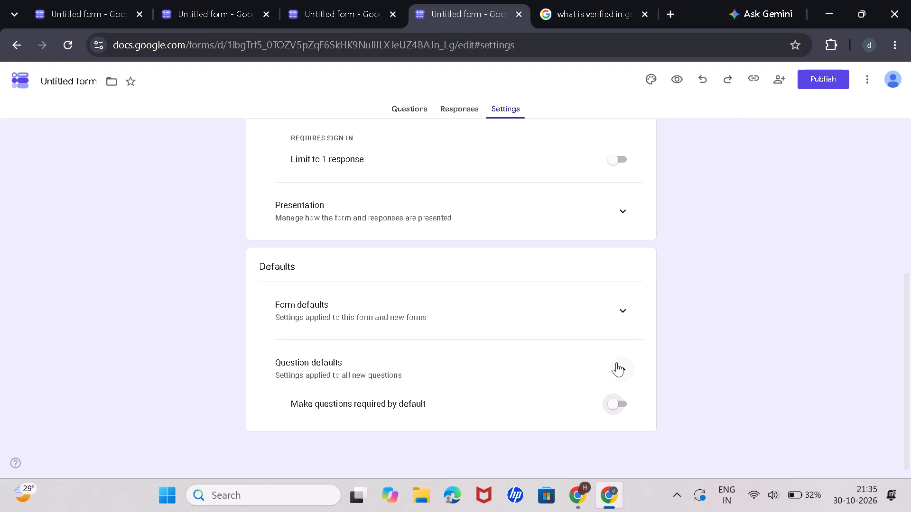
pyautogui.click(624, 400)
# Check the answer branching and required settings of Q1 on voluntary participation and Q2 on being 18 or older.
pyautogui.click(404, 111)
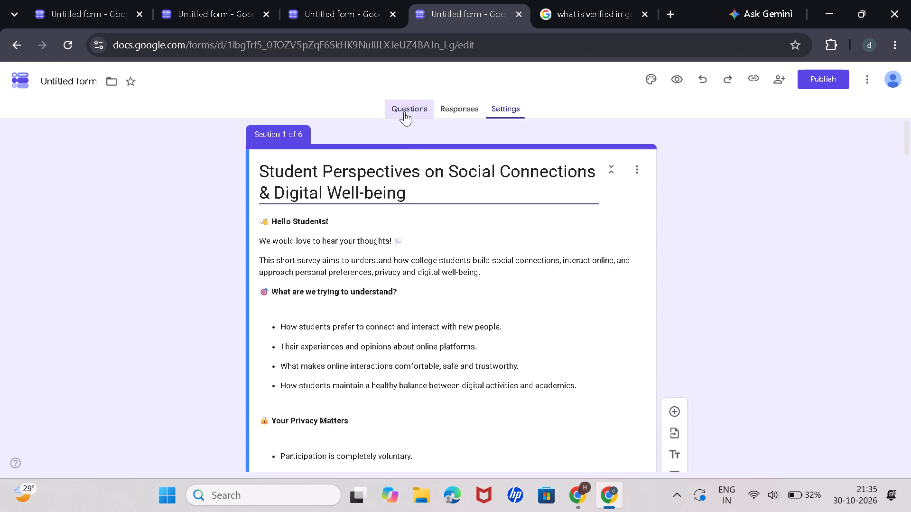
pyautogui.scroll(-8, 411, 306)
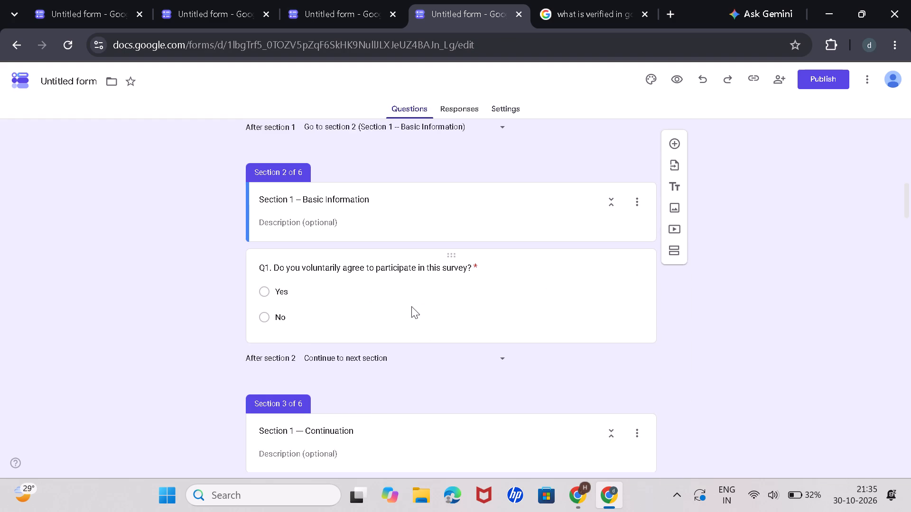
pyautogui.scroll(-1, 411, 306)
pyautogui.scroll(1, 411, 307)
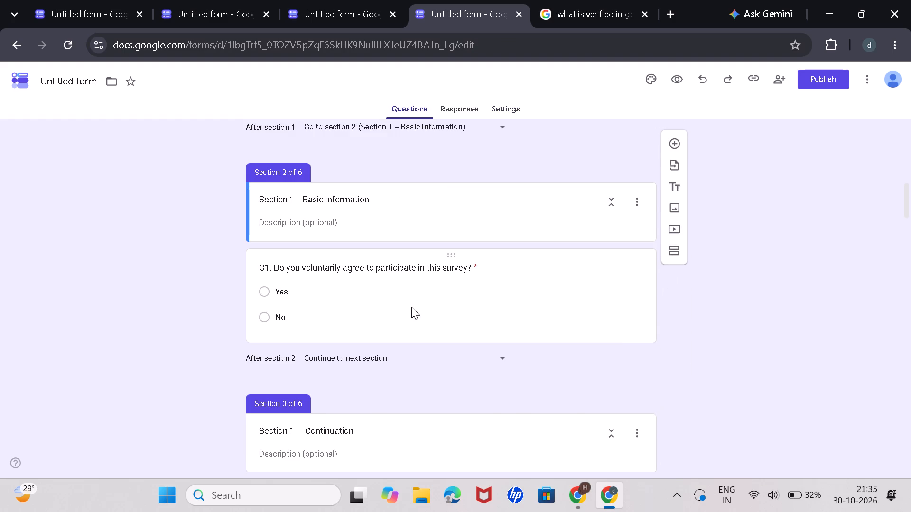
pyautogui.click(411, 307)
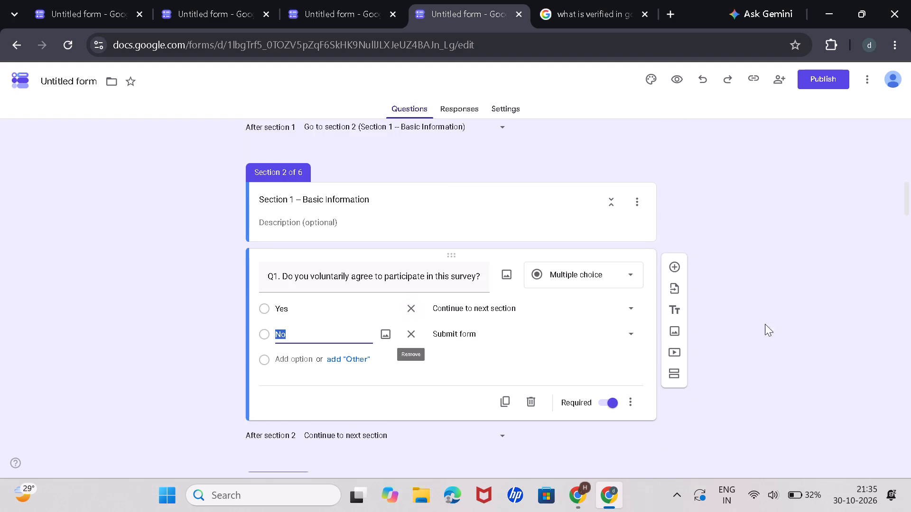
pyautogui.click(784, 310)
pyautogui.scroll(-3, 626, 376)
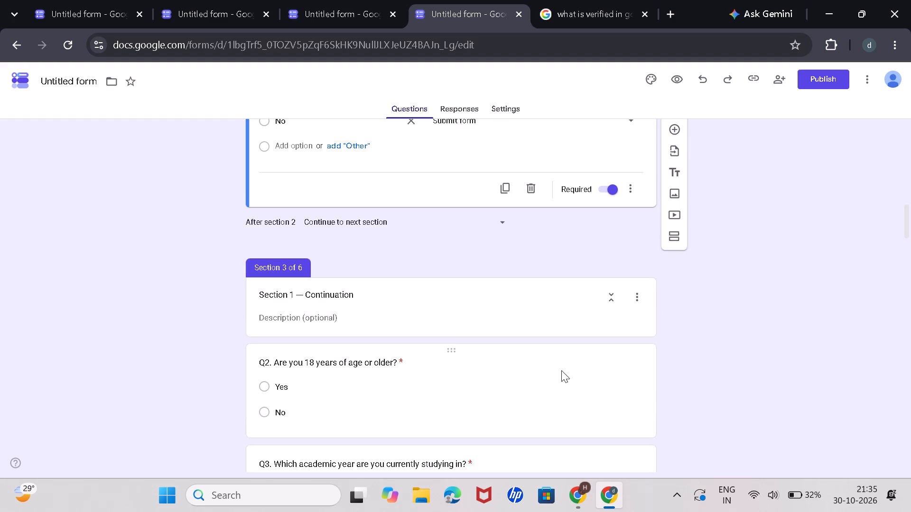
pyautogui.click(372, 410)
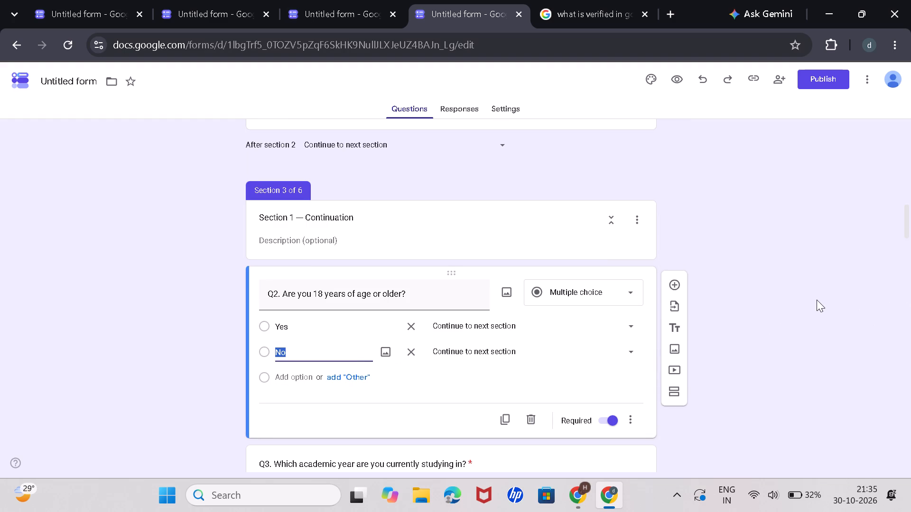
pyautogui.click(817, 300)
pyautogui.scroll(9, 817, 300)
pyautogui.scroll(5, 718, 194)
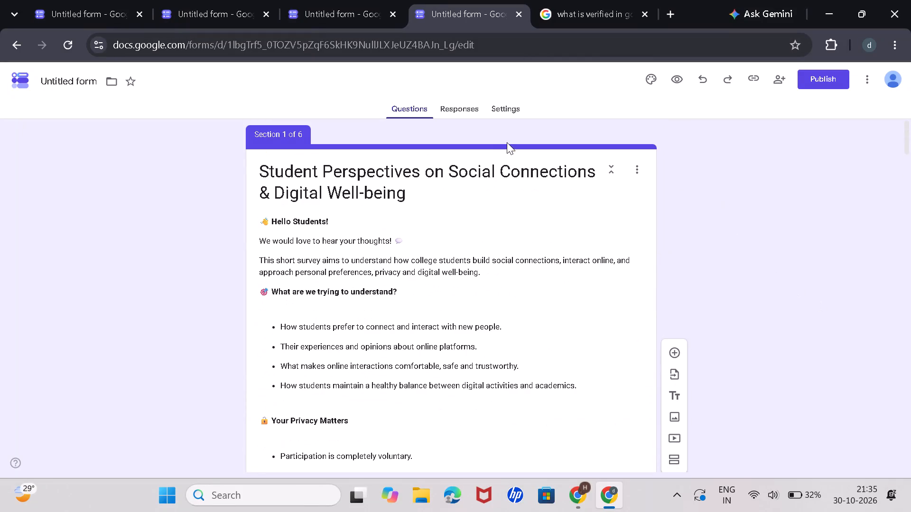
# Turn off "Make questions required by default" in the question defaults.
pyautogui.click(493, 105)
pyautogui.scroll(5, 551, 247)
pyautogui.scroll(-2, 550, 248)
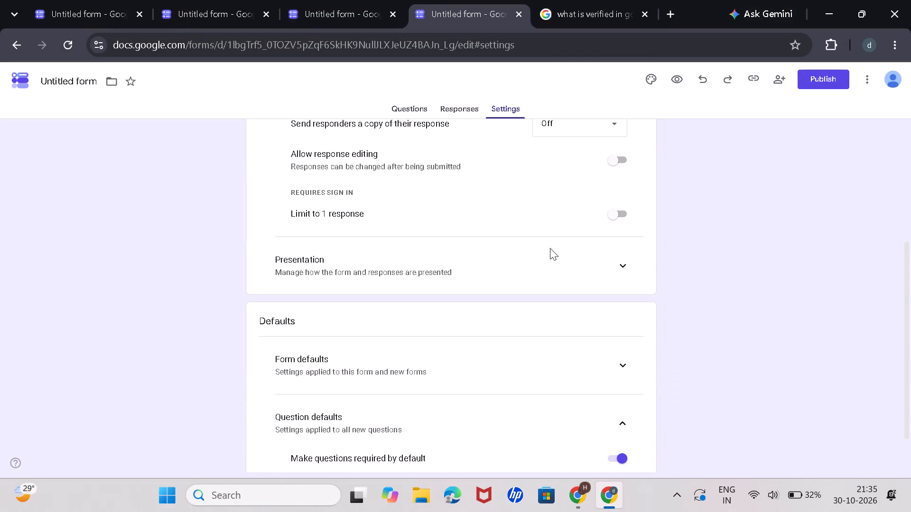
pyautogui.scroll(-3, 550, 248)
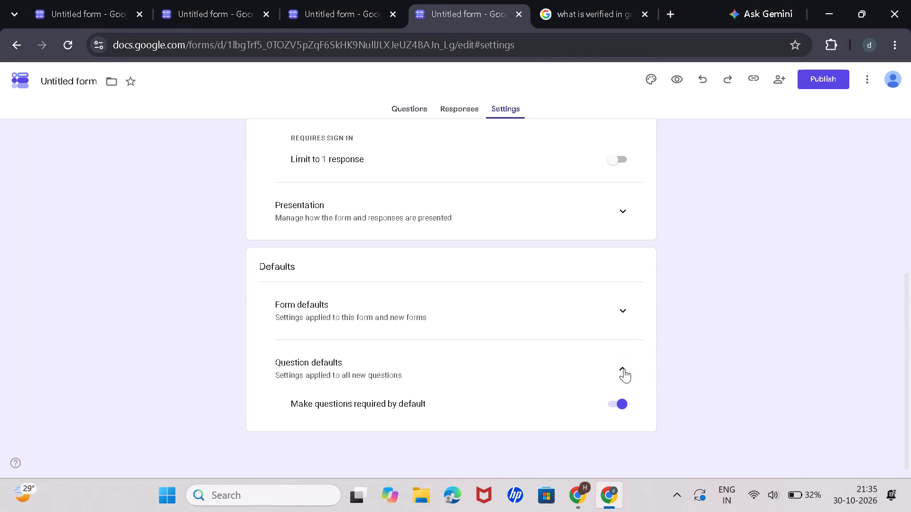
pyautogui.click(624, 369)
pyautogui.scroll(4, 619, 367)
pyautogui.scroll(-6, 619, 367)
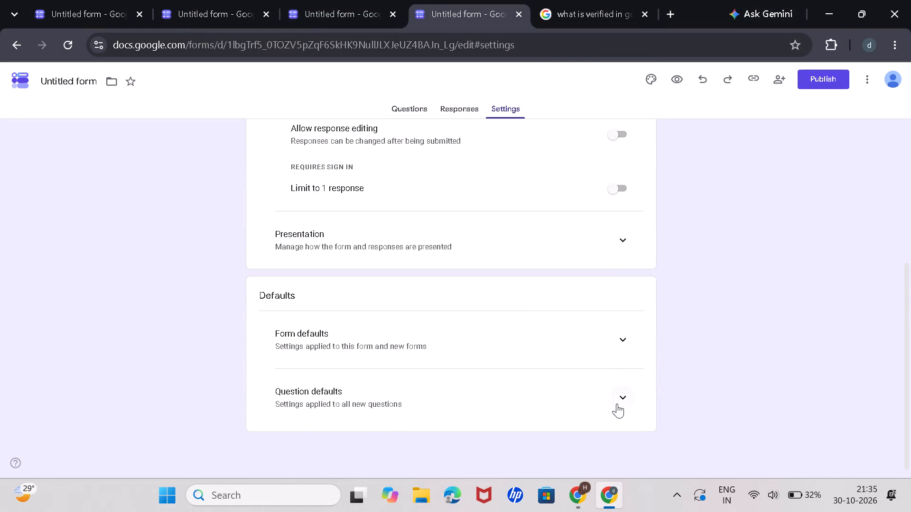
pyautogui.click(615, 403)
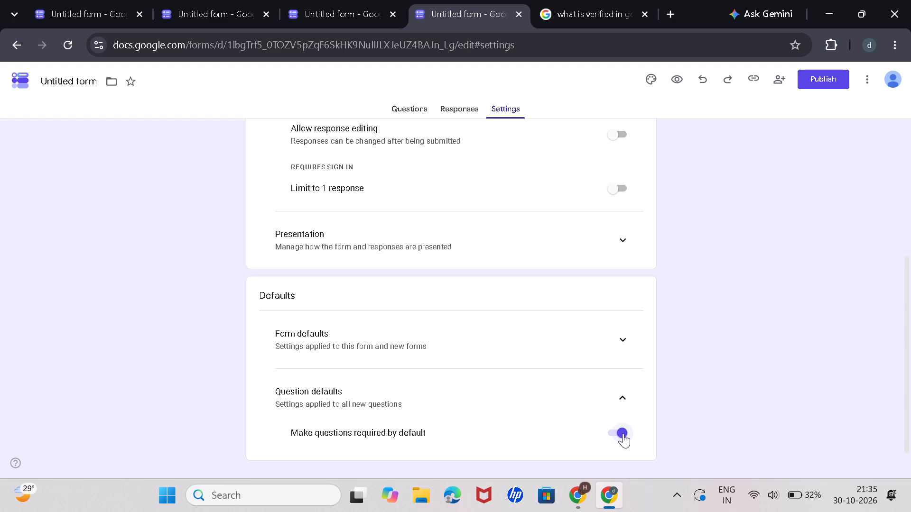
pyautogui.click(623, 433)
# Return to the survey questions, check the responder access in the publish options, and dismiss them.
pyautogui.scroll(8, 609, 379)
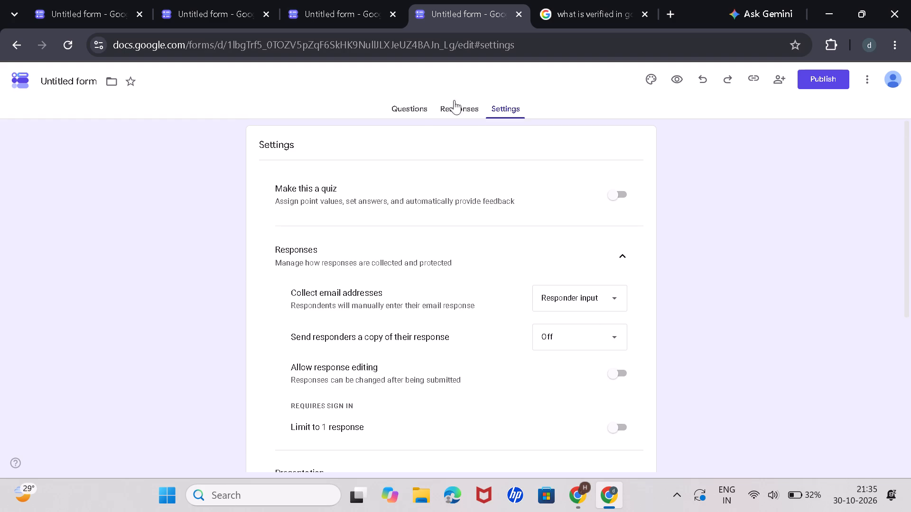
pyautogui.click(416, 119)
pyautogui.click(414, 114)
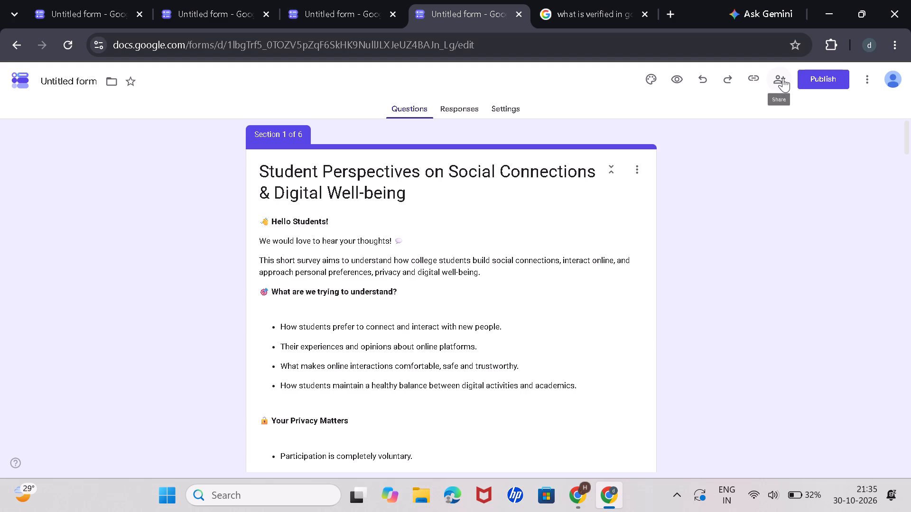
pyautogui.click(811, 78)
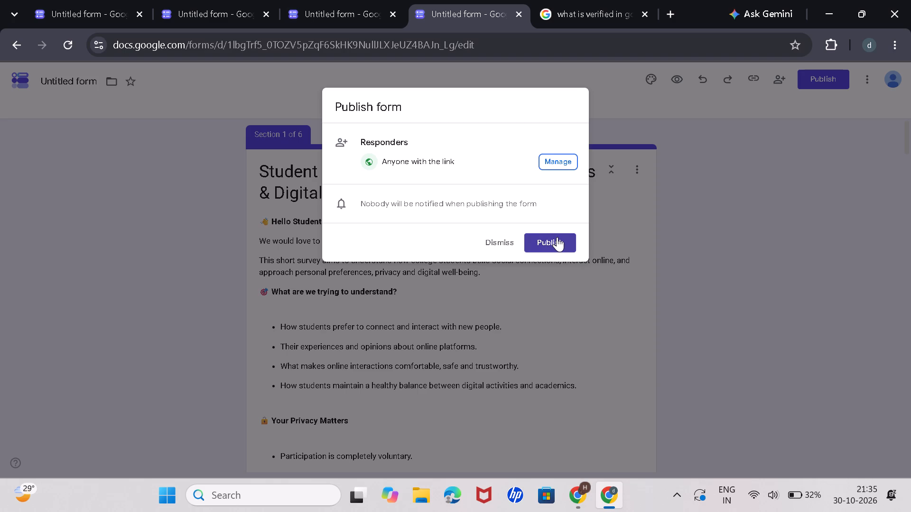
pyautogui.click(497, 241)
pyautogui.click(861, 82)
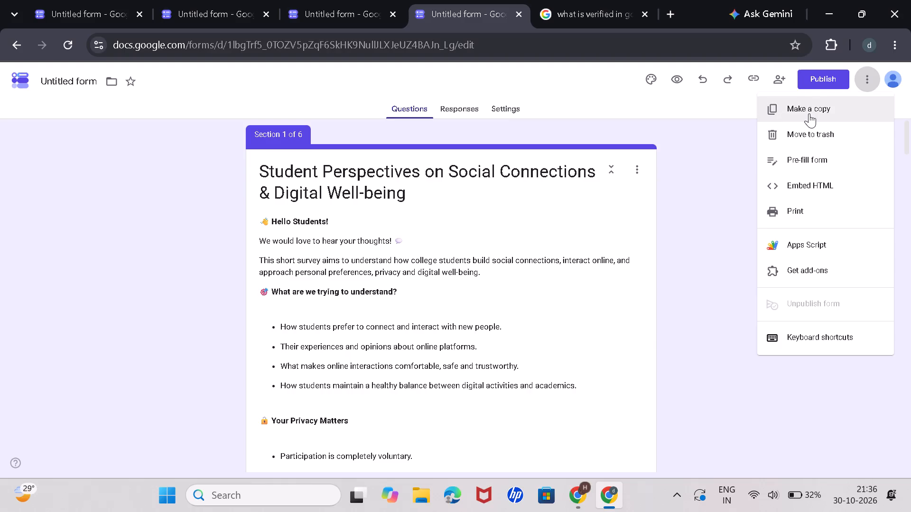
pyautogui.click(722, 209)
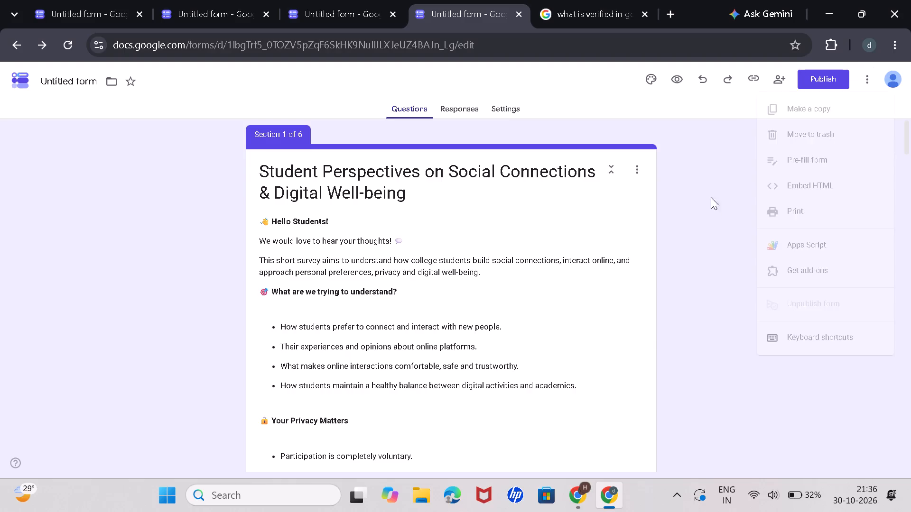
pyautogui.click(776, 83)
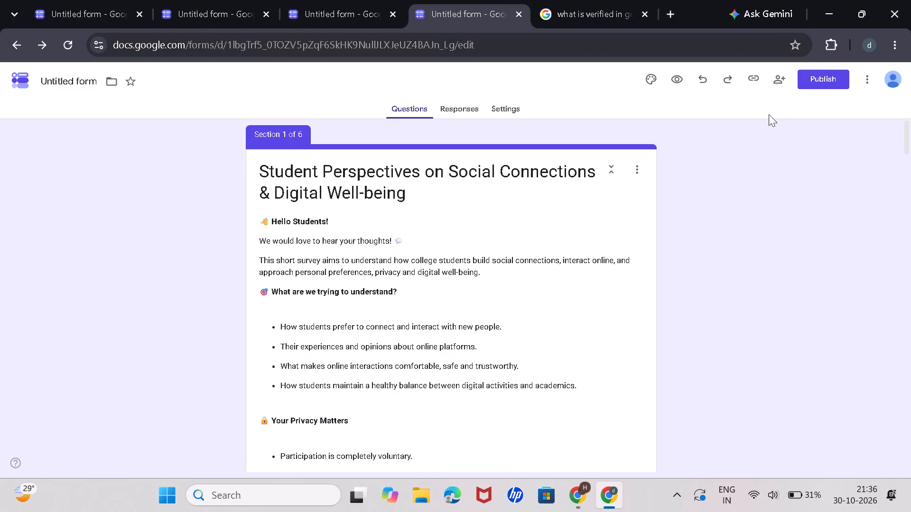
# Publish the survey form with responder access for anyone with the link, and dismiss the responder link pop-up.
pyautogui.click(809, 76)
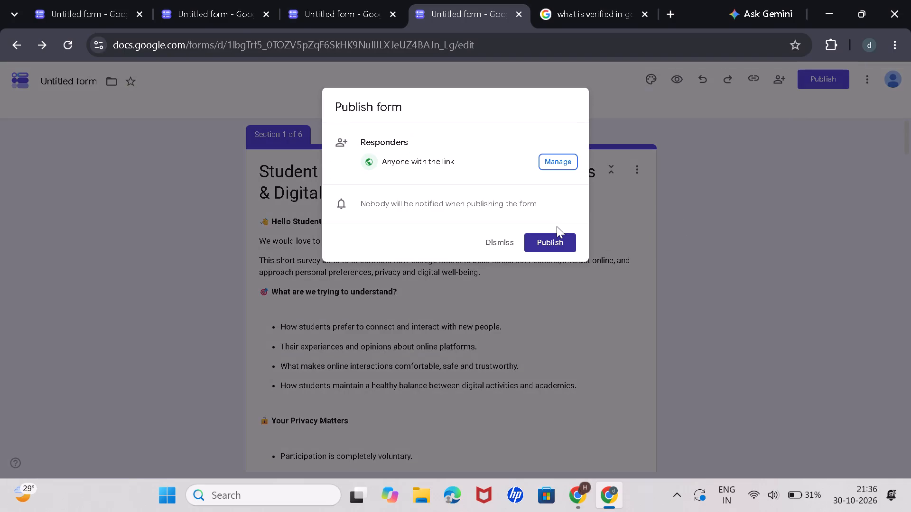
pyautogui.click(557, 244)
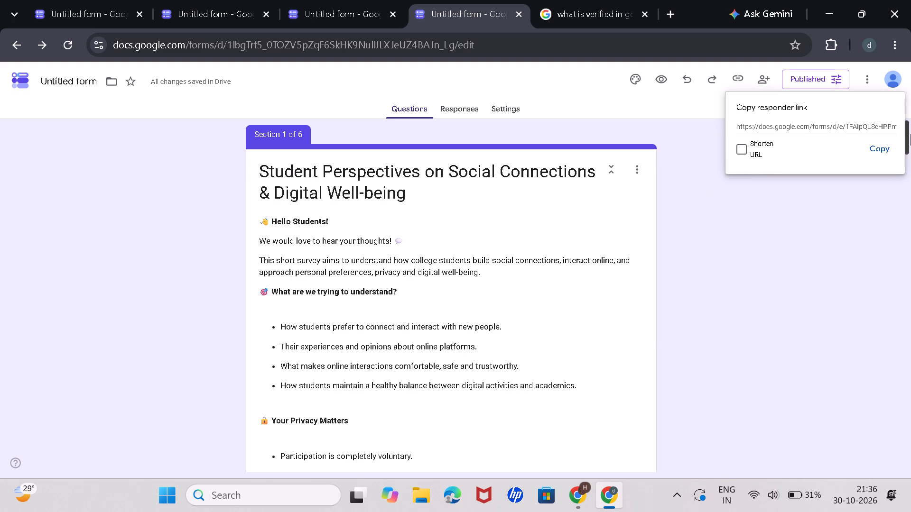
pyautogui.click(743, 224)
# Check the response acceptance and responder access in the published options, and leave without saving.
pyautogui.click(826, 74)
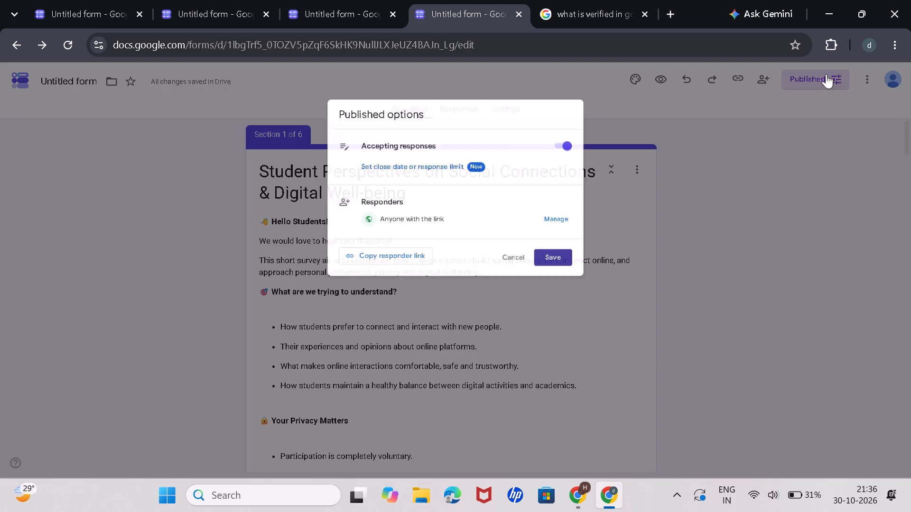
pyautogui.click(519, 266)
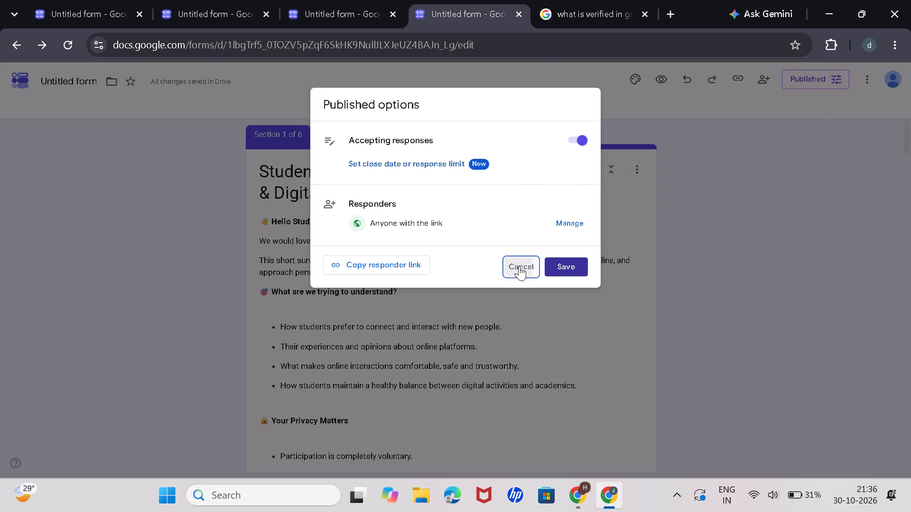
# Rename the untitled form file to match its heading, "Student Perspectives on Social Connections & Digital Well-being".
pyautogui.click(83, 78)
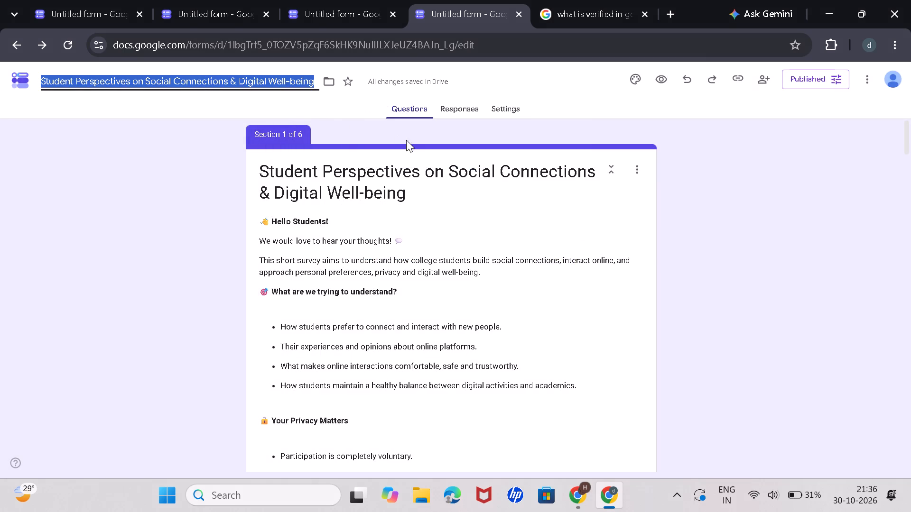
pyautogui.click(101, 158)
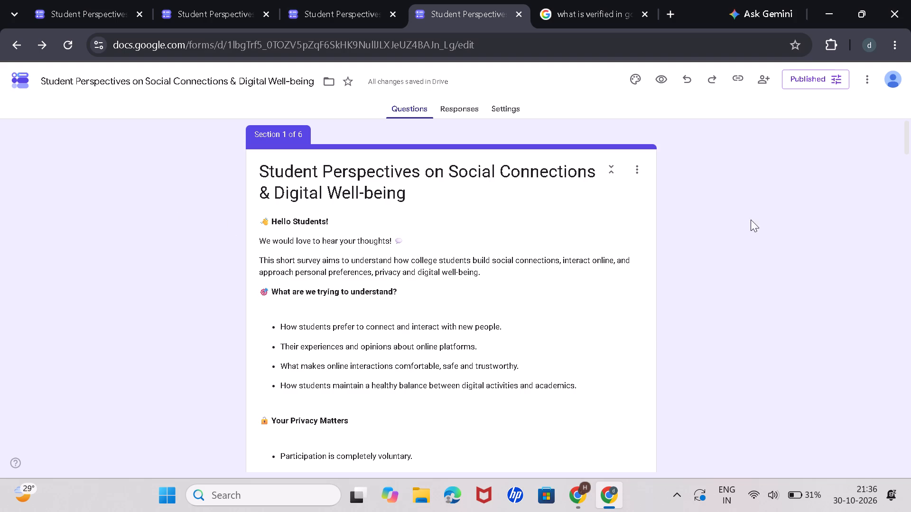
# Open responder management from the published options and copy the survey's responder link.
pyautogui.click(828, 73)
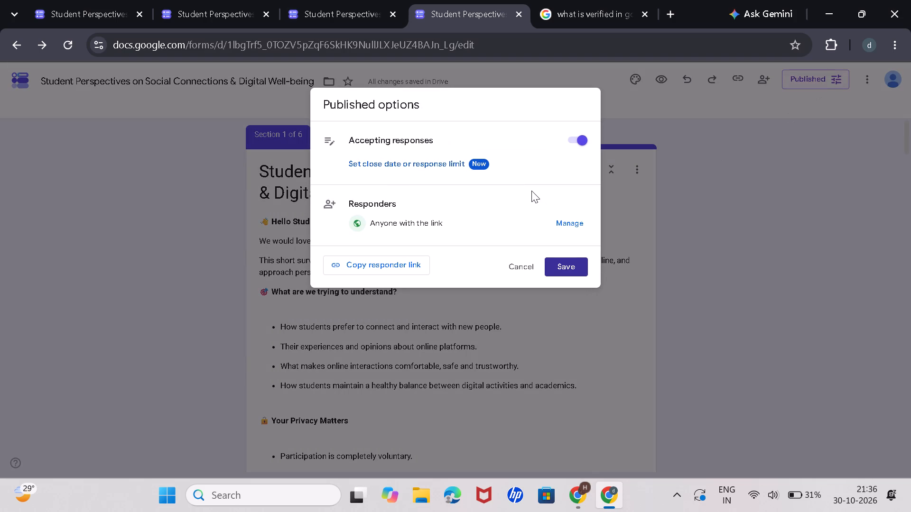
pyautogui.click(563, 220)
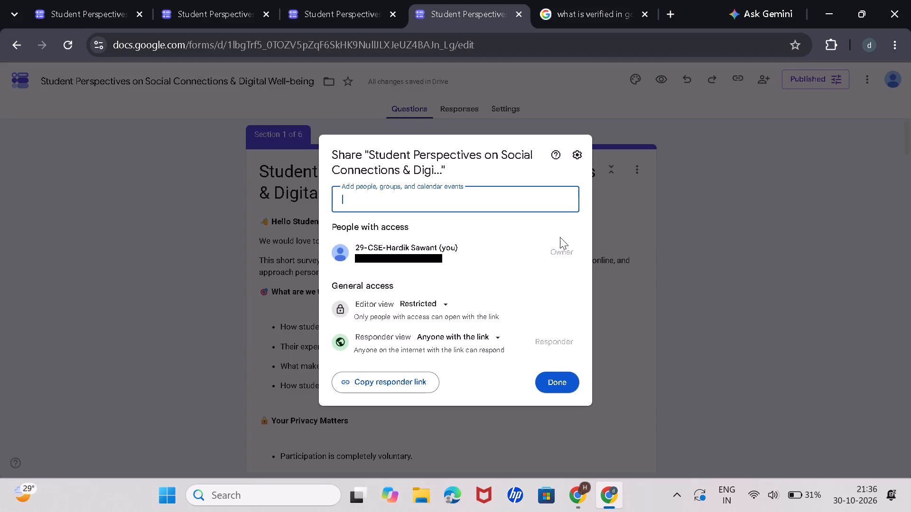
pyautogui.click(401, 381)
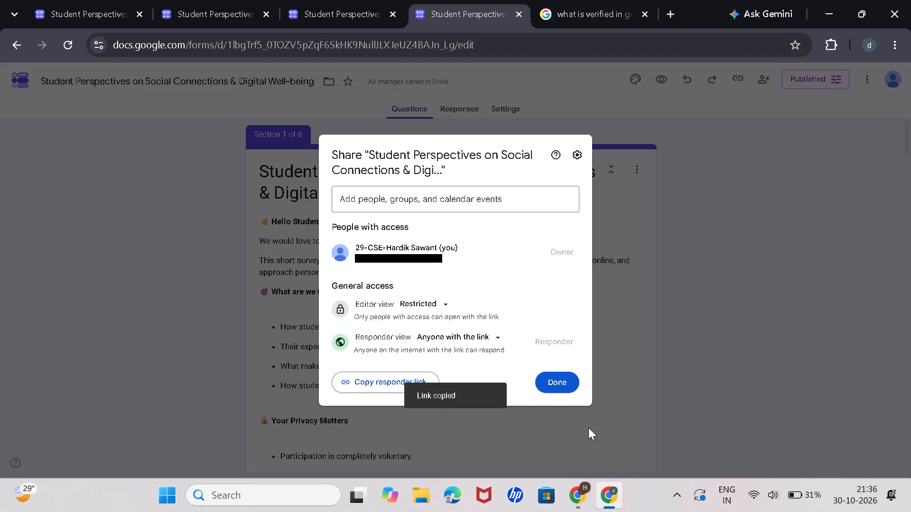
# Search the computer's apps for "wh" and launch the top match.
pyautogui.press('w')
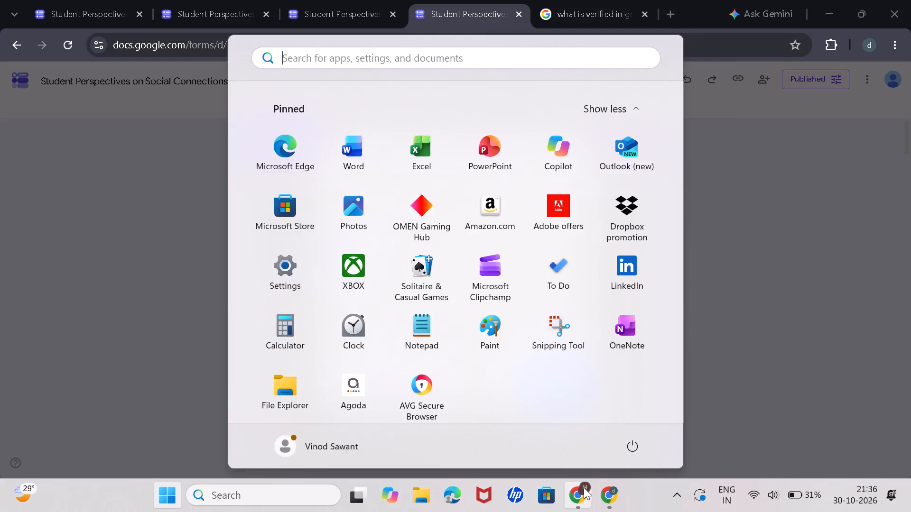
pyautogui.press('h')
pyautogui.press('Return')
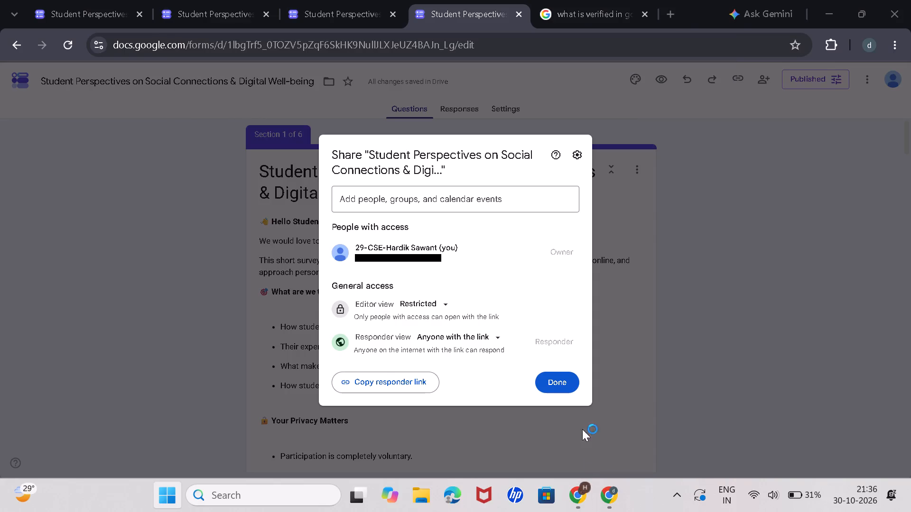
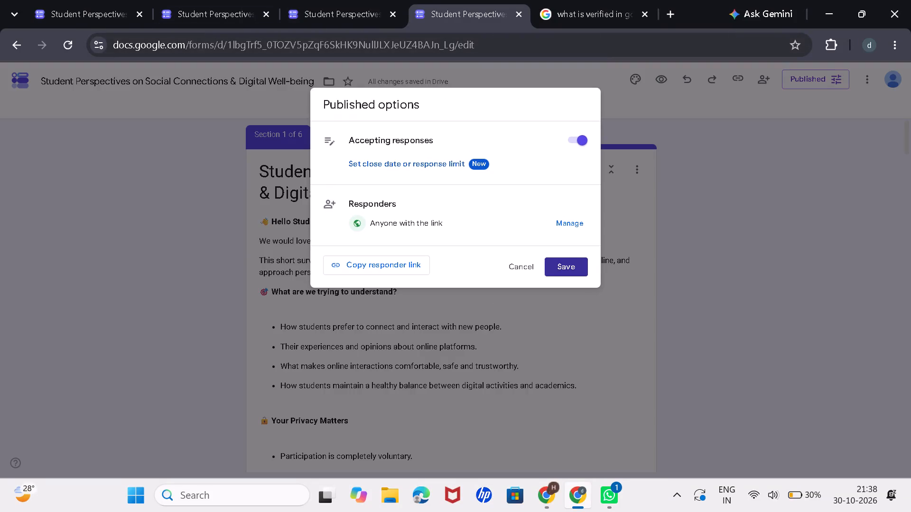
# Leave the published options without saving, close that editor tab, and check the recent forms on the Google Forms home page.
pyautogui.click(518, 265)
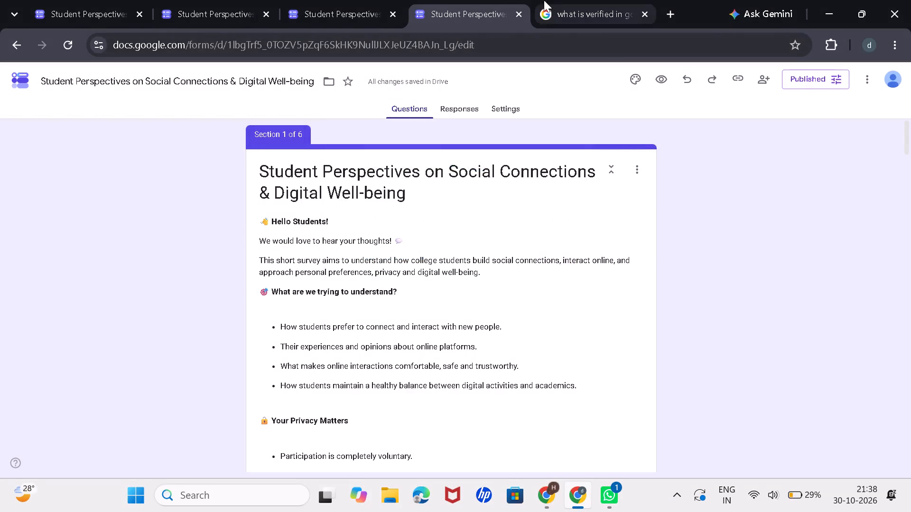
pyautogui.click(74, 0)
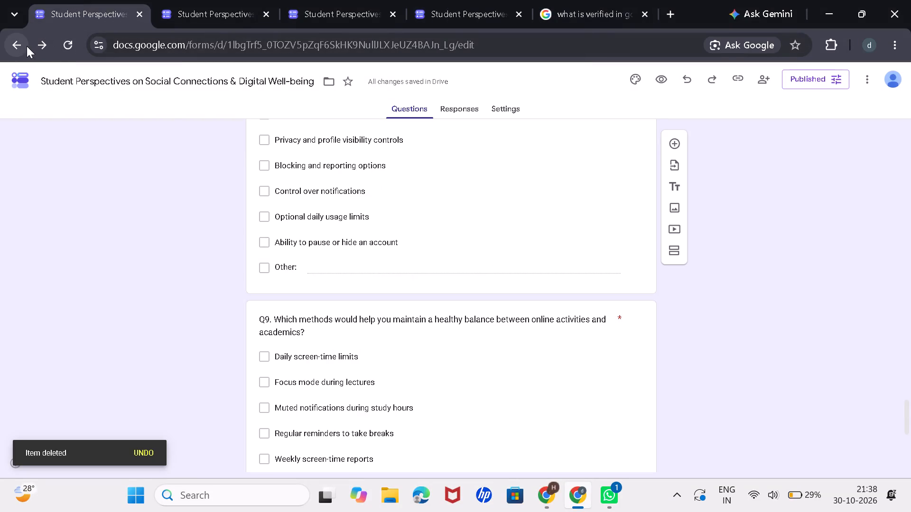
pyautogui.scroll(17, 511, 271)
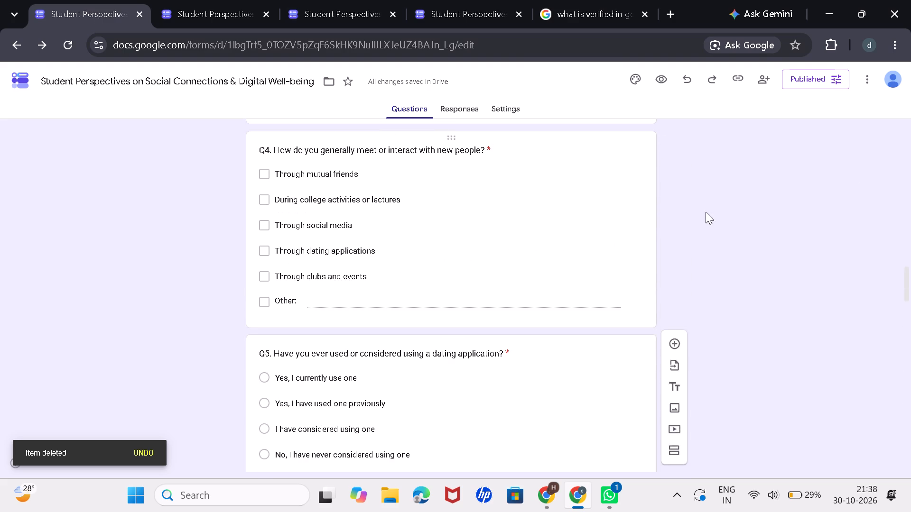
pyautogui.click(20, 54)
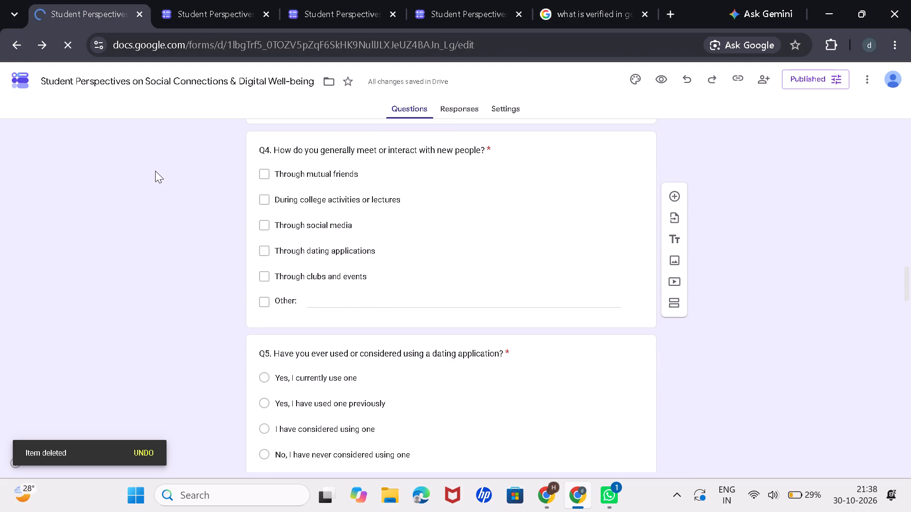
pyautogui.click(518, 17)
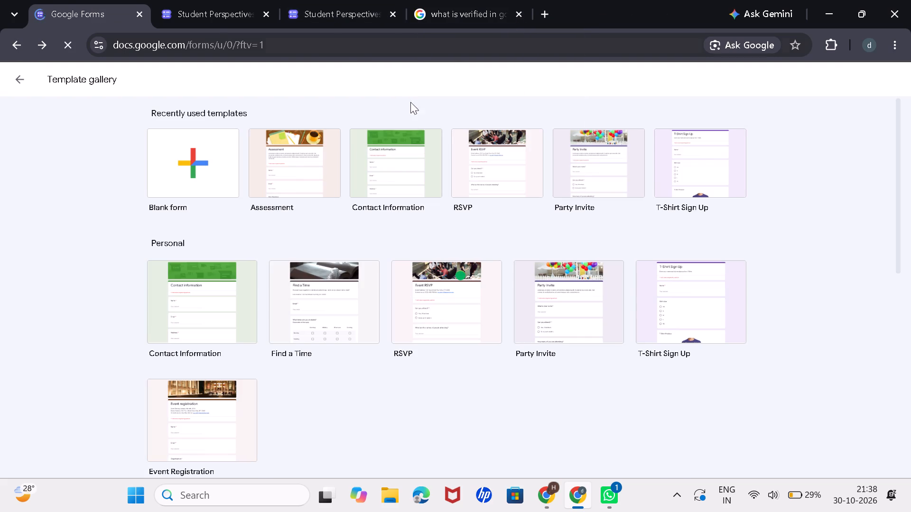
pyautogui.scroll(-4, 288, 249)
pyautogui.scroll(4, 288, 249)
pyautogui.click(16, 87)
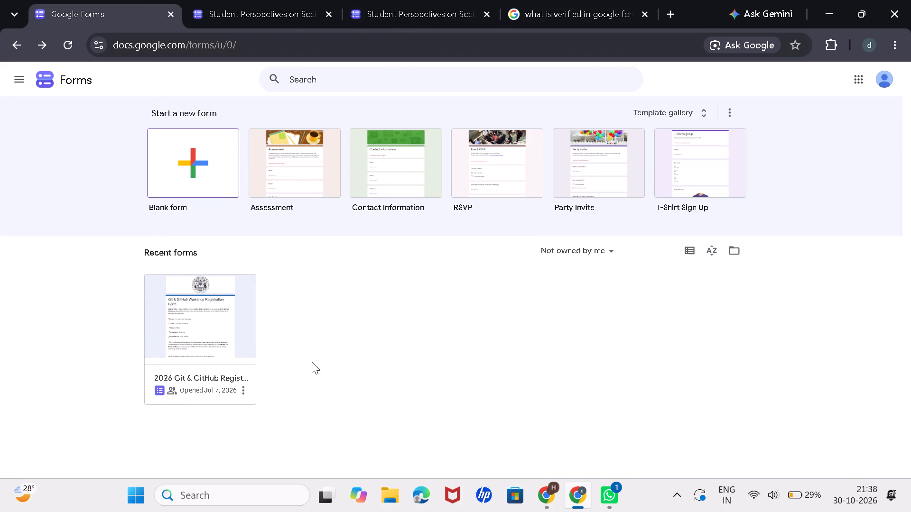
pyautogui.scroll(-1, 312, 362)
pyautogui.scroll(4, 312, 362)
# Make a copy of the published survey in My Drive, named "Student Perspectives on Social Connections & Digital Well-being" without the "Copy of" prefix.
pyautogui.click(238, 7)
pyautogui.click(434, 11)
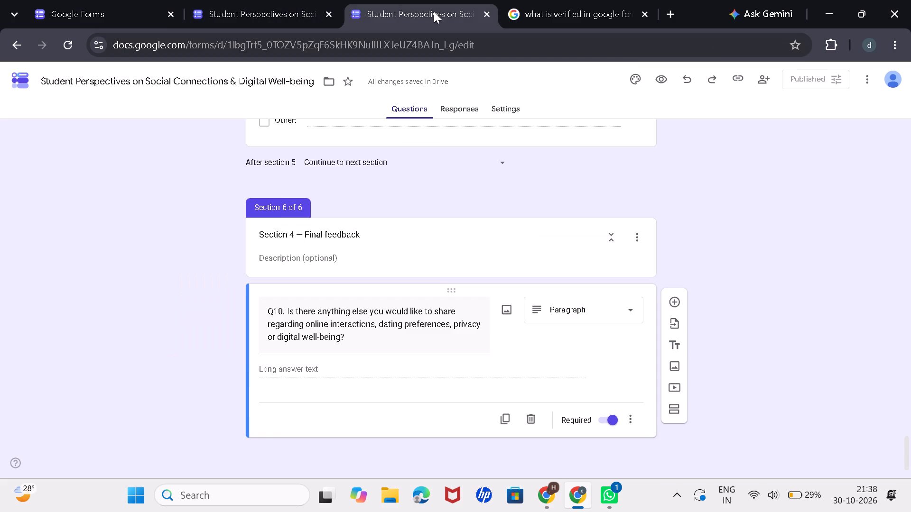
pyautogui.scroll(2, 481, 298)
pyautogui.click(873, 90)
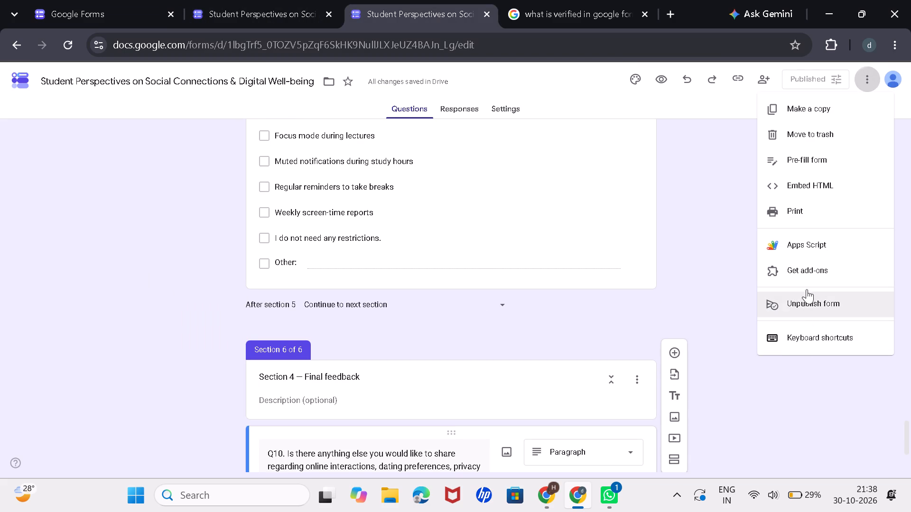
pyautogui.click(837, 112)
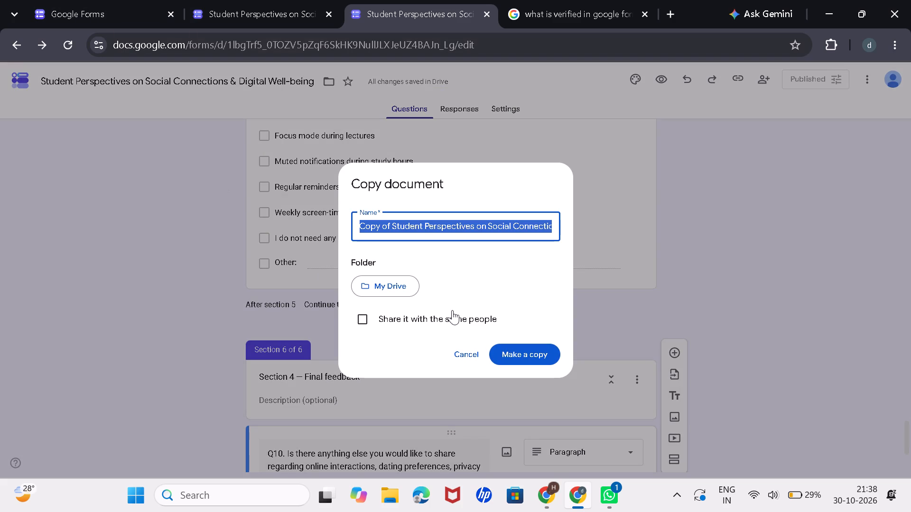
pyautogui.click(396, 225)
pyautogui.click(390, 224)
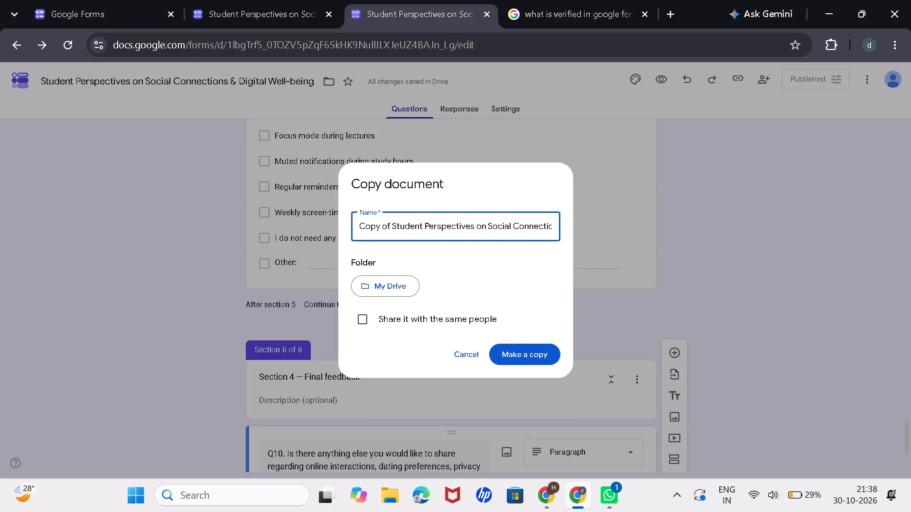
pyautogui.hotkey('ctrl', 'BackSpace')
pyautogui.hotkey('ctrl', 'BackSpace')
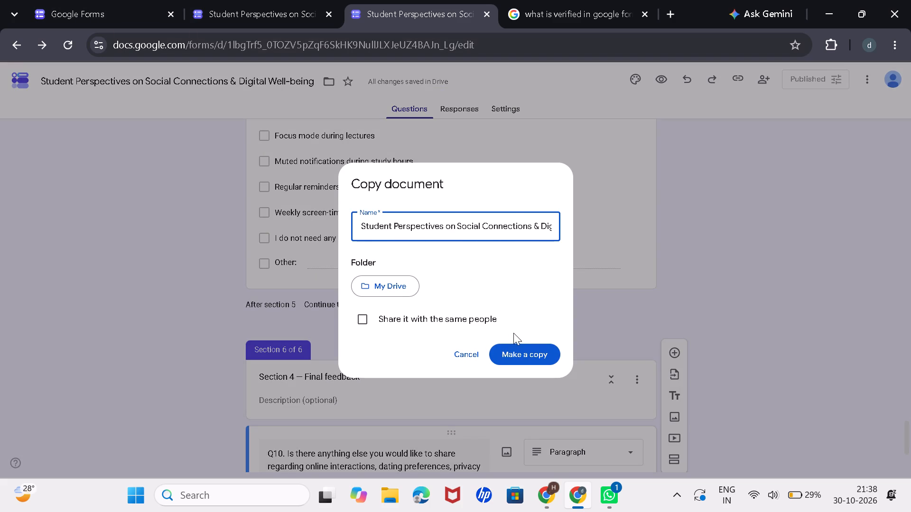
pyautogui.click(523, 354)
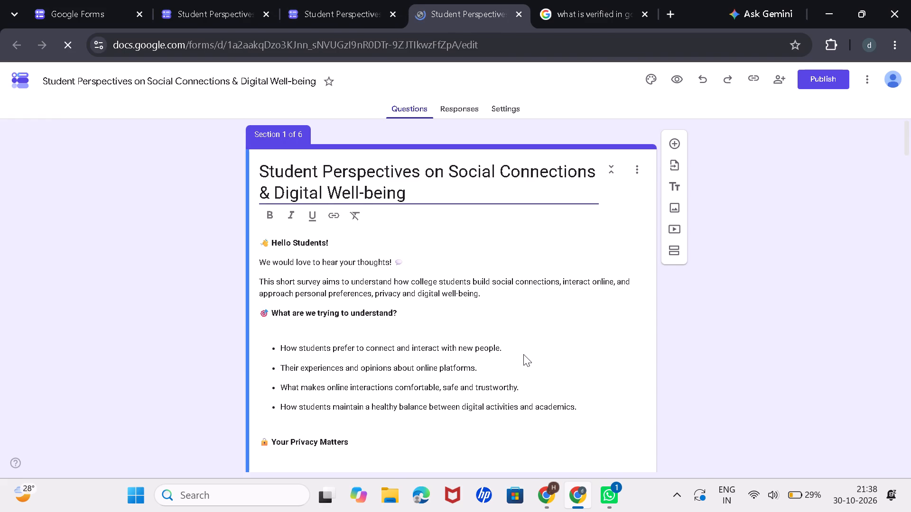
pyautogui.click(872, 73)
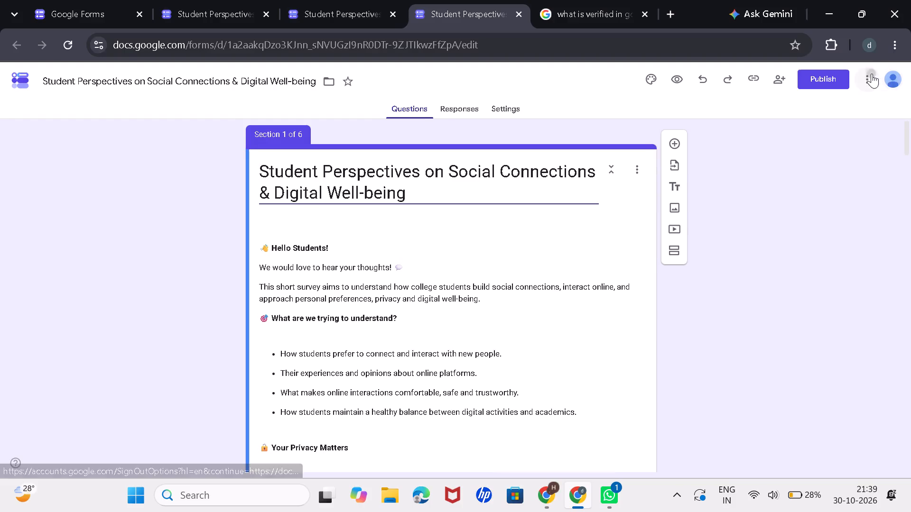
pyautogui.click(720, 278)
# Reload the Google Forms home page and look through the recent forms and the template gallery for the survey.
pyautogui.click(37, 19)
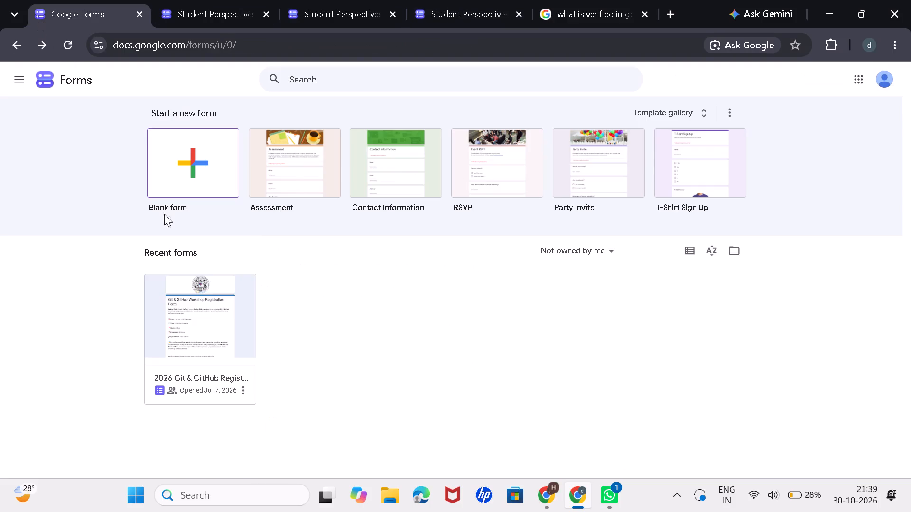
pyautogui.press('F5')
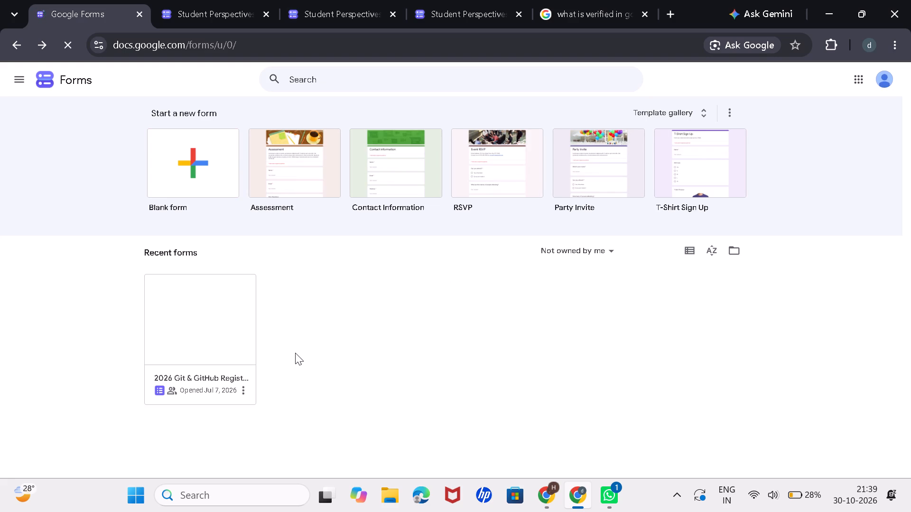
pyautogui.scroll(-5, 304, 357)
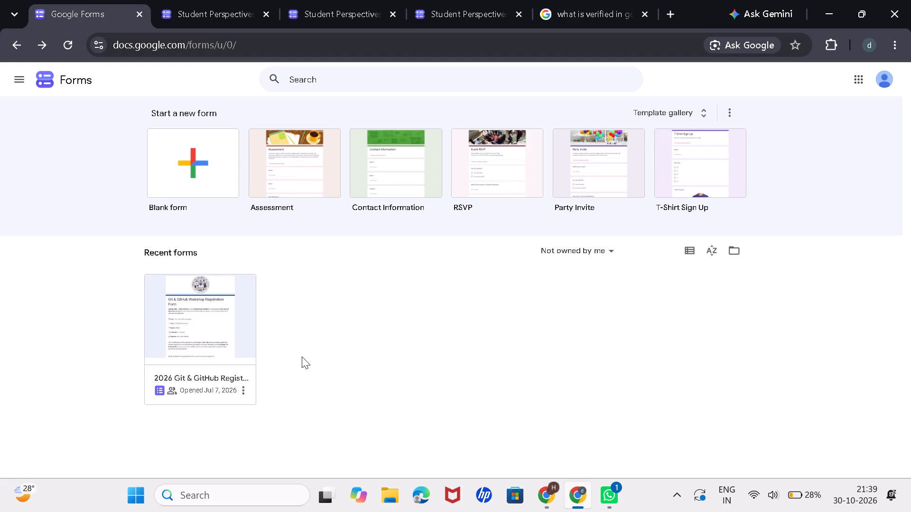
pyautogui.click(18, 78)
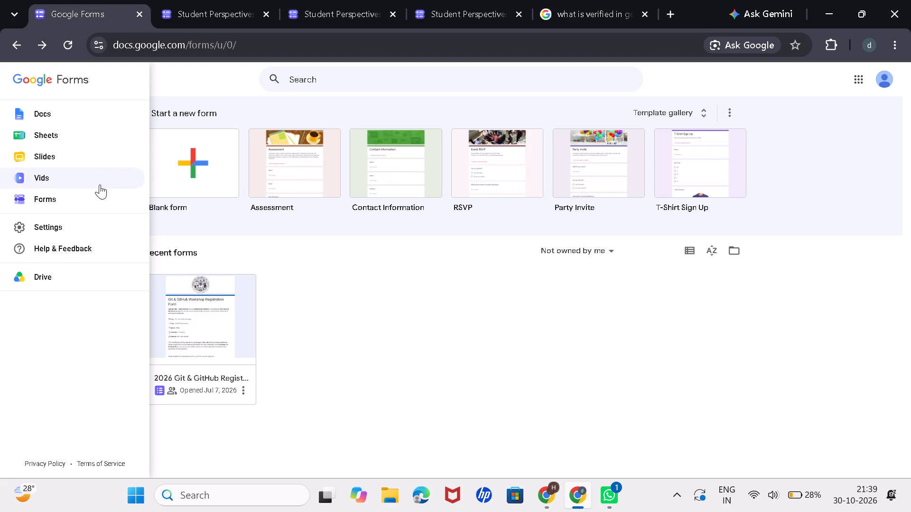
pyautogui.click(96, 208)
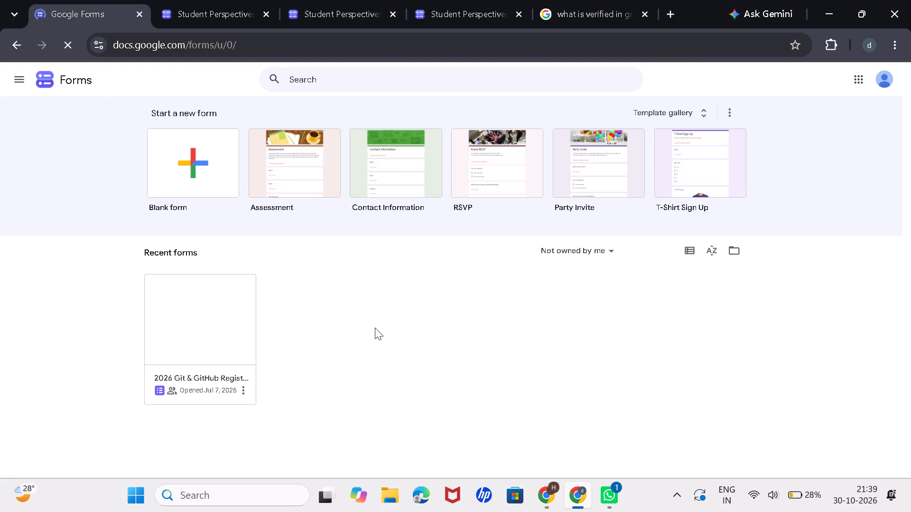
pyautogui.scroll(-4, 375, 328)
pyautogui.scroll(4, 375, 328)
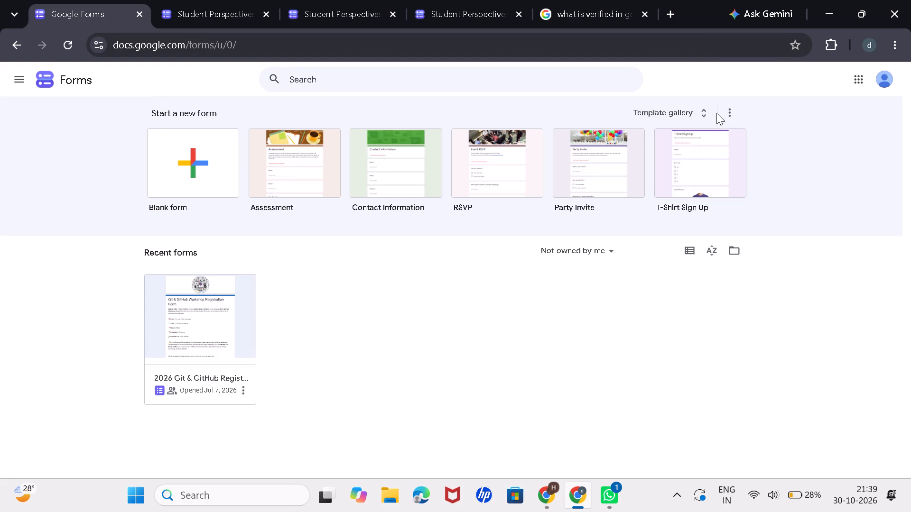
pyautogui.click(702, 109)
pyautogui.scroll(-8, 442, 314)
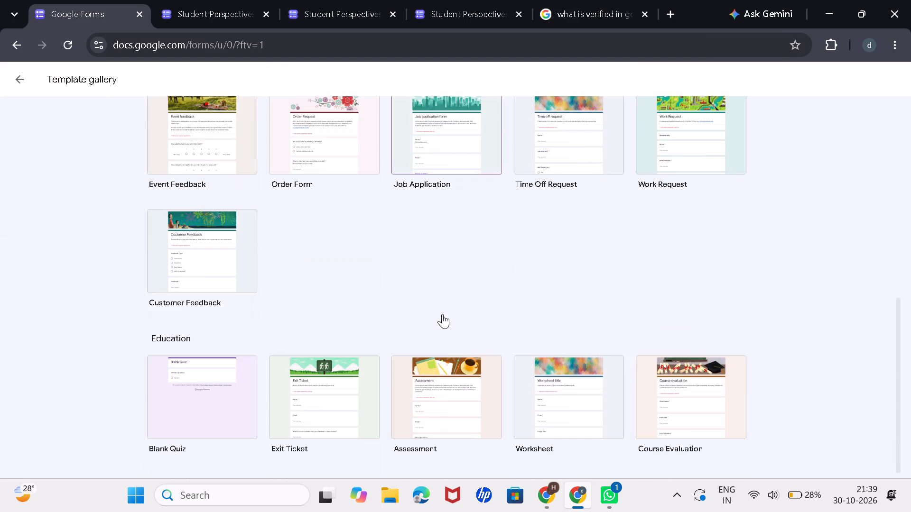
pyautogui.scroll(-2, 442, 314)
pyautogui.scroll(11, 440, 312)
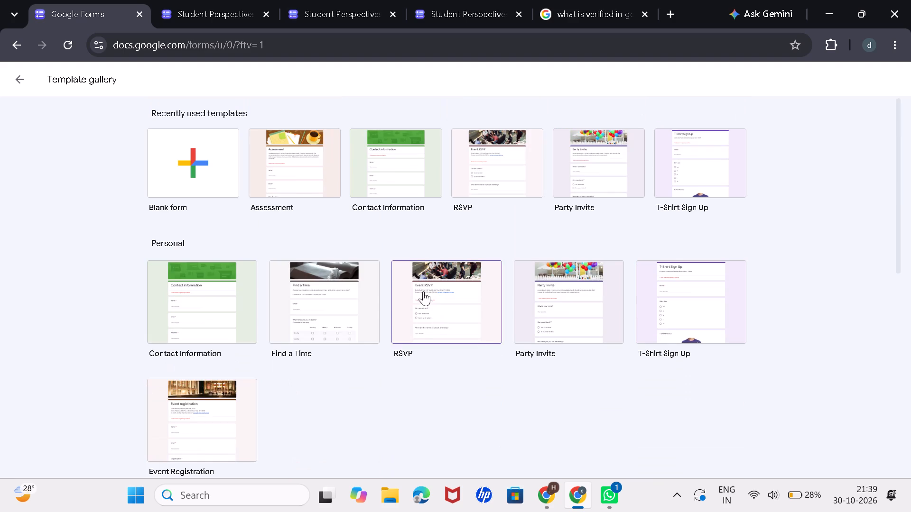
pyautogui.click(9, 83)
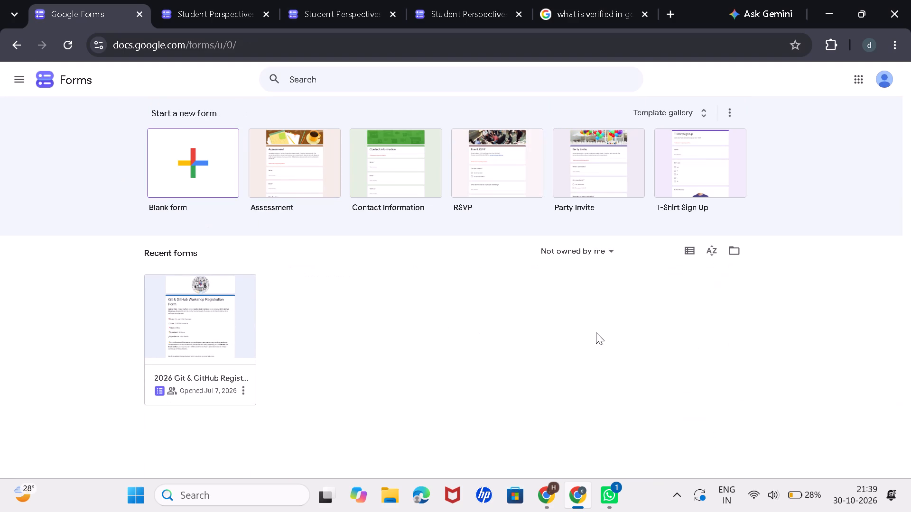
# Filter the recent forms list to show forms owned by me.
pyautogui.click(610, 251)
pyautogui.click(605, 289)
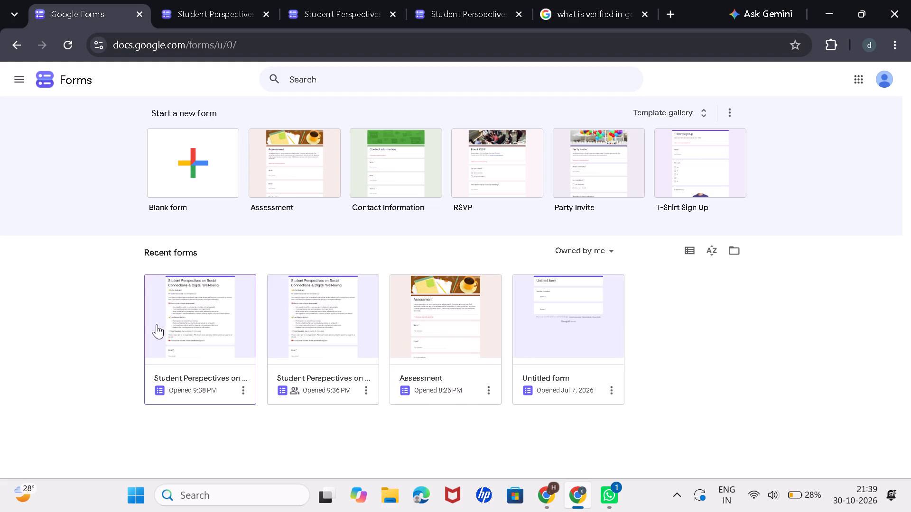
# Skim the new survey copy's questions and close the three open survey editor tabs.
pyautogui.click(502, 0)
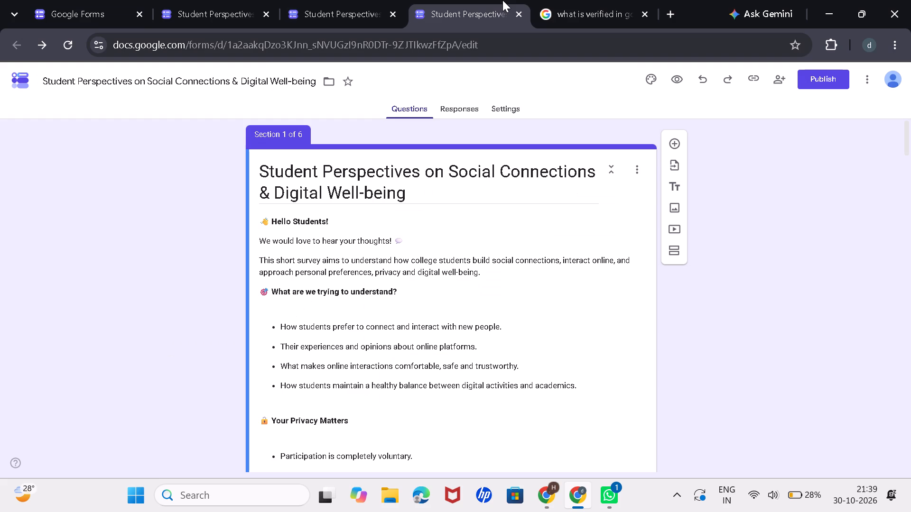
pyautogui.scroll(-13, 404, 293)
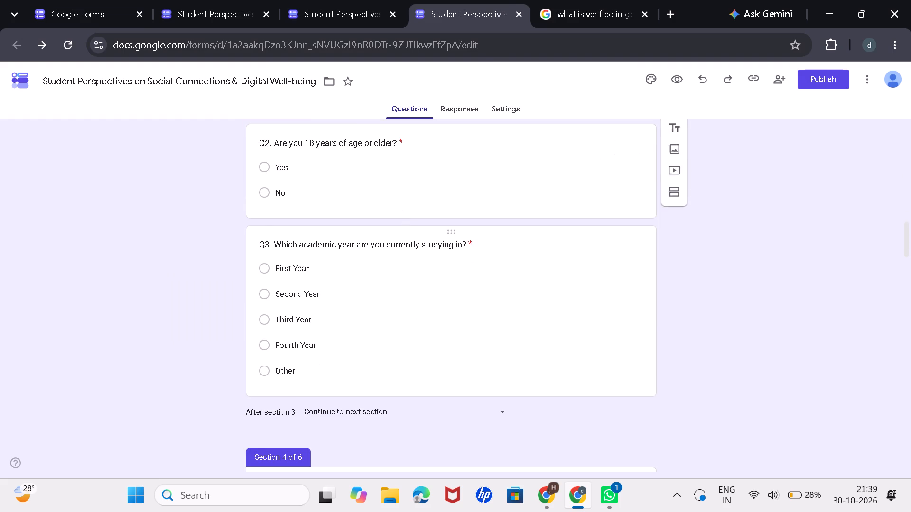
pyautogui.click(515, 13)
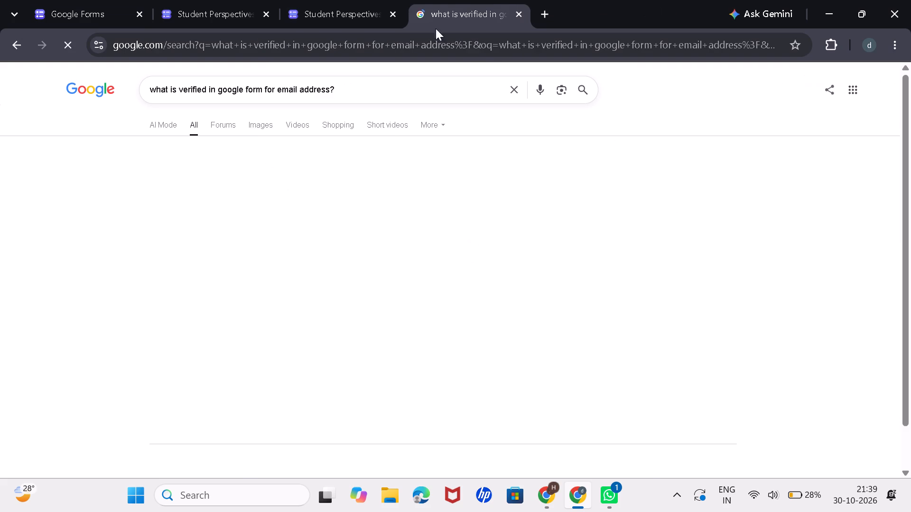
pyautogui.click(391, 18)
pyautogui.click(262, 16)
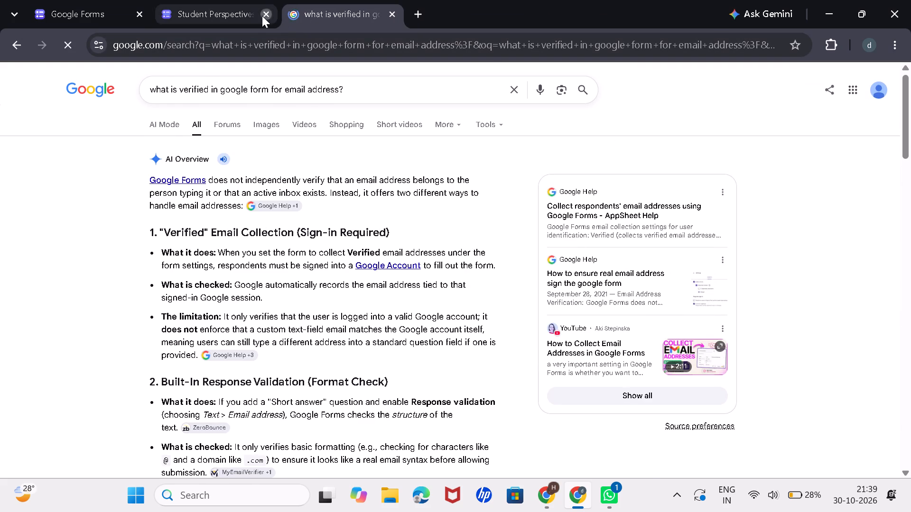
# Open the new survey copy from the recent forms and review its introduction, sections and questions.
pyautogui.click(91, 7)
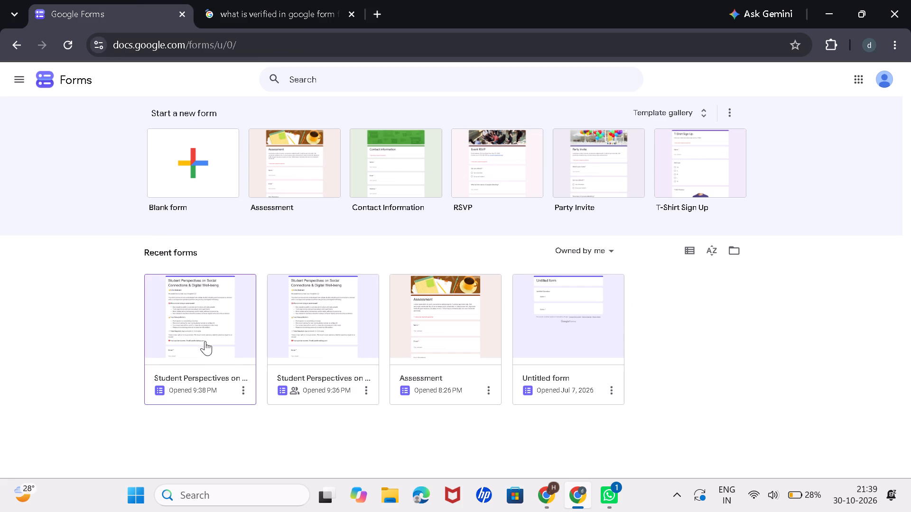
pyautogui.click(205, 340)
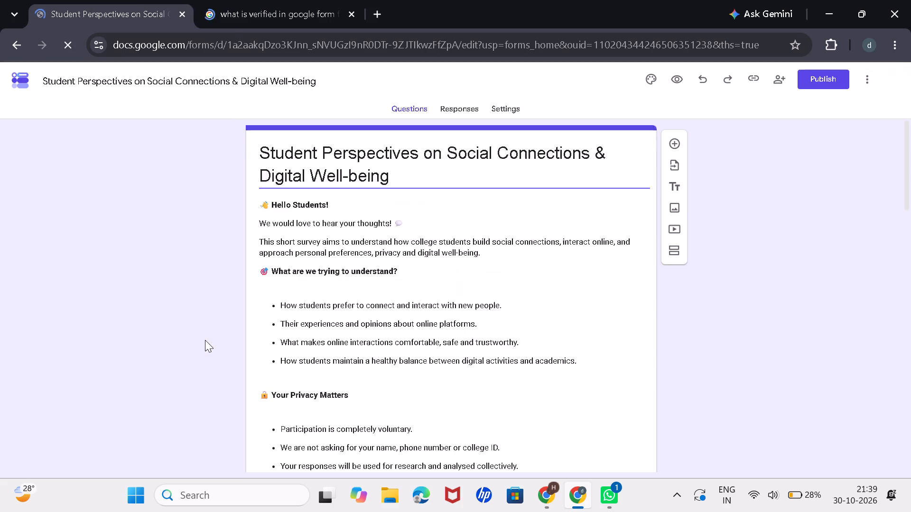
pyautogui.scroll(-8, 390, 357)
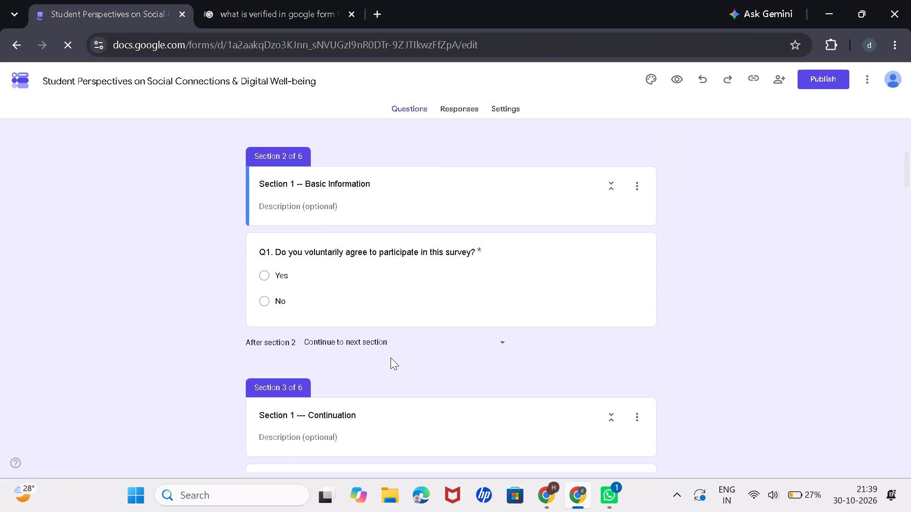
pyautogui.scroll(-13, 390, 357)
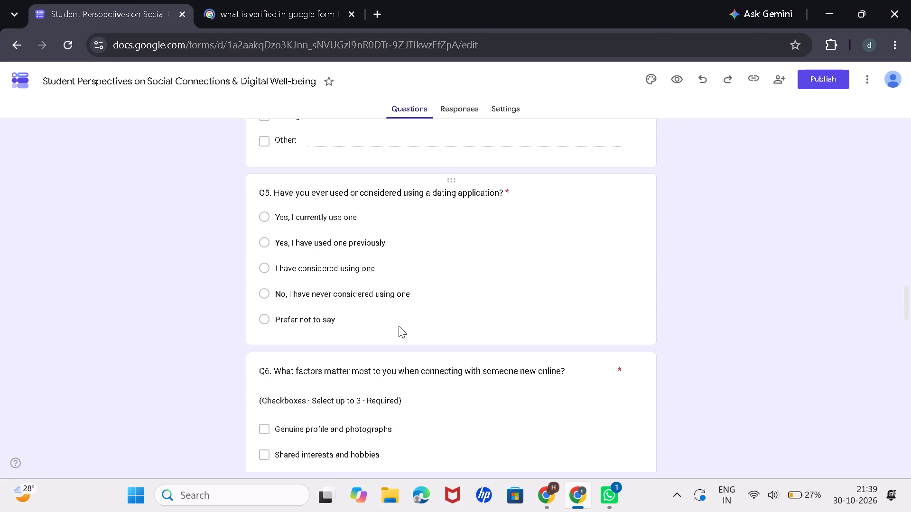
pyautogui.scroll(-7, 399, 326)
pyautogui.scroll(-18, 399, 326)
pyautogui.scroll(6, 399, 326)
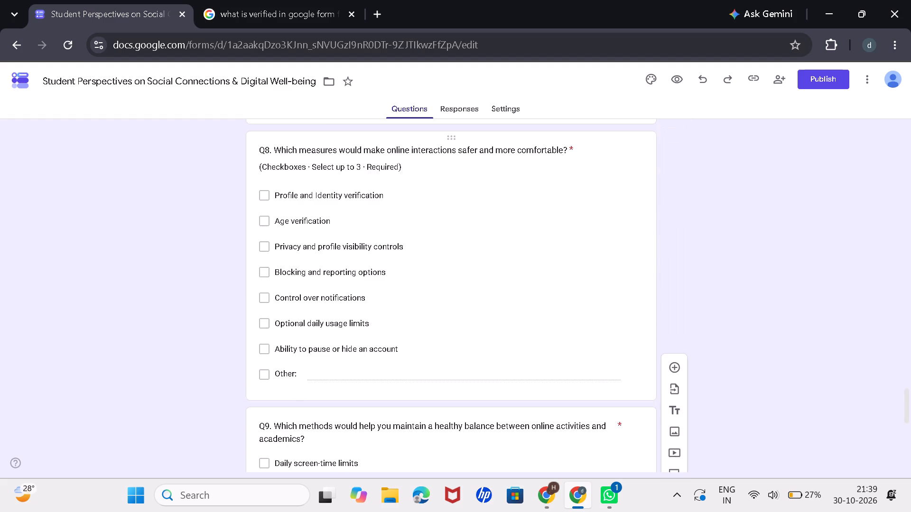
pyautogui.scroll(20, 399, 326)
pyautogui.scroll(12, 399, 326)
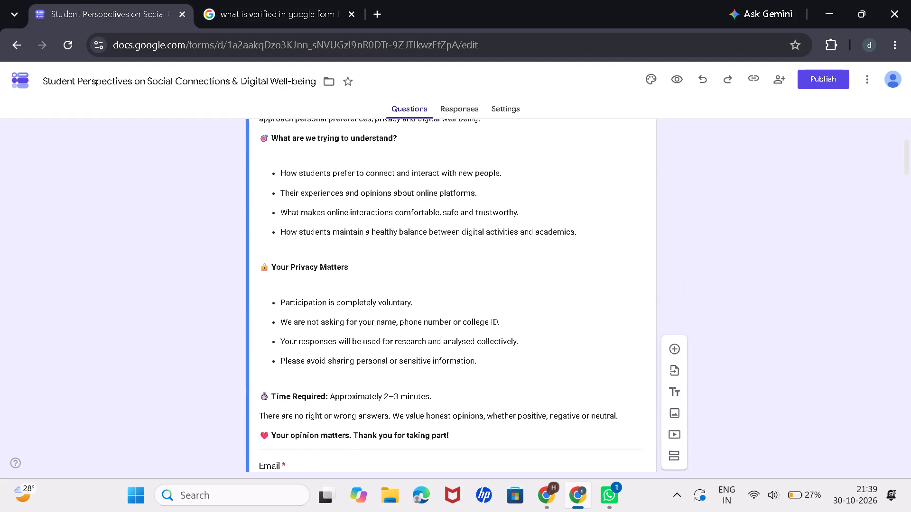
pyautogui.scroll(-5, 399, 326)
# Check the answer routing of Q1 on voluntary participation, and close the survey copy's tab.
pyautogui.click(351, 363)
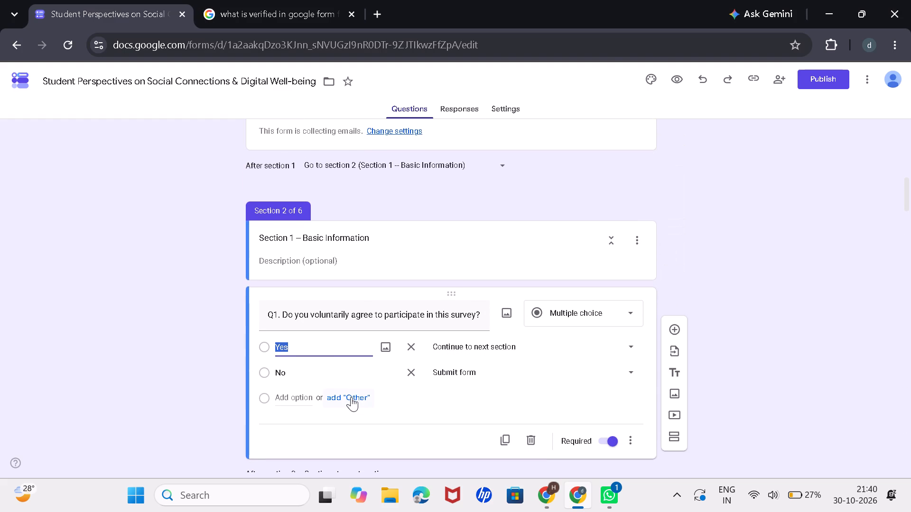
pyautogui.click(753, 354)
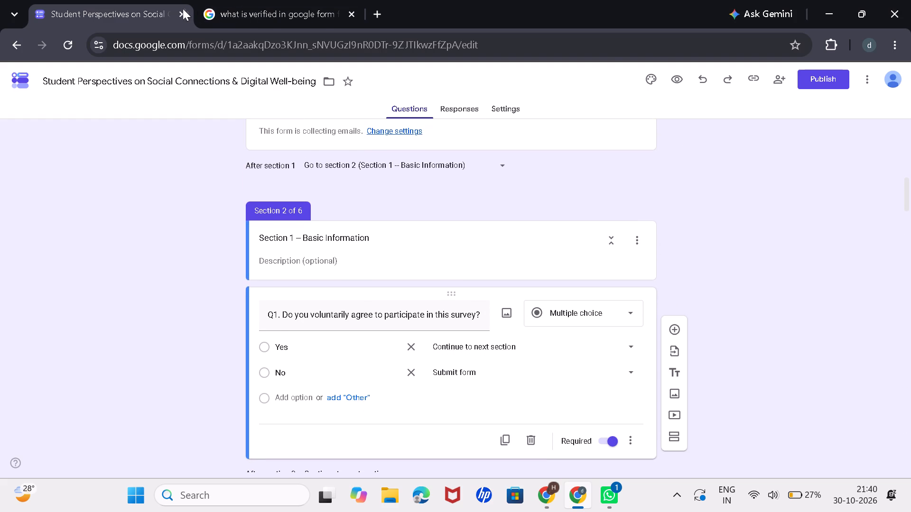
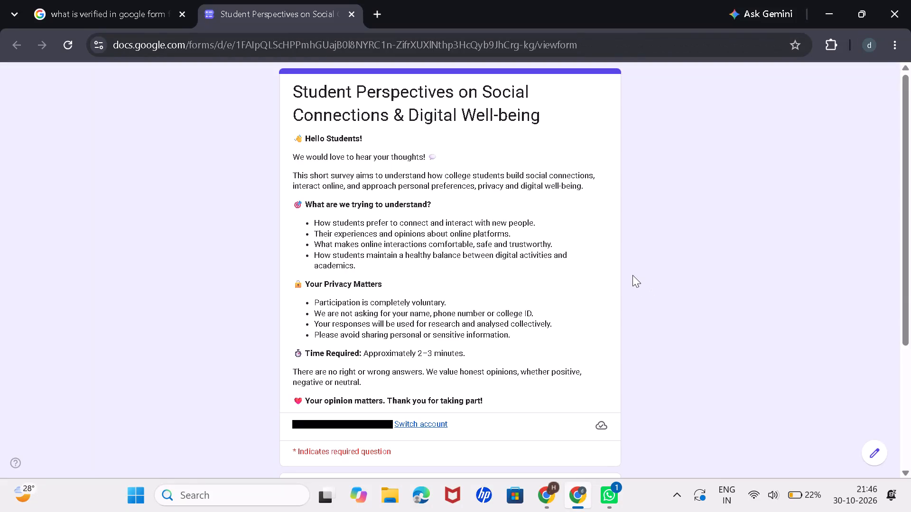
# Skim the published student survey's introduction and email field, and close its tab.
pyautogui.scroll(-1, 632, 275)
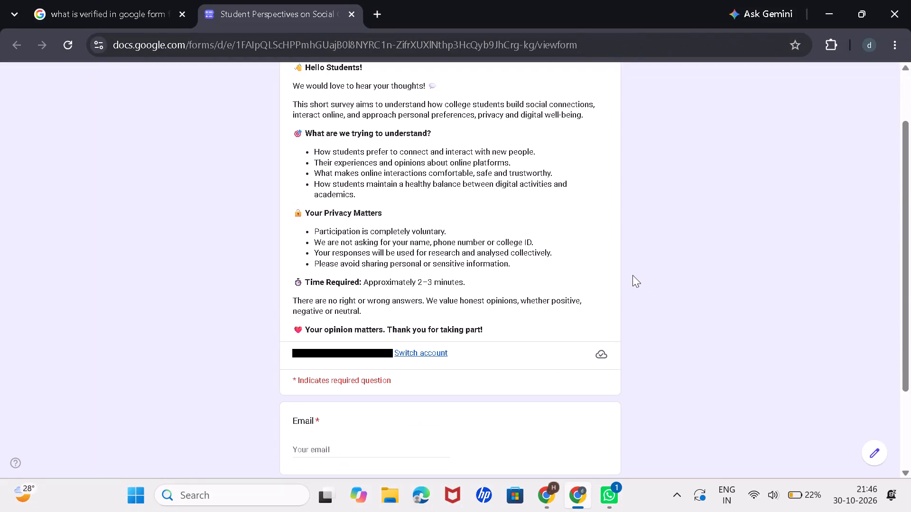
pyautogui.scroll(-3, 632, 275)
pyautogui.scroll(4, 632, 275)
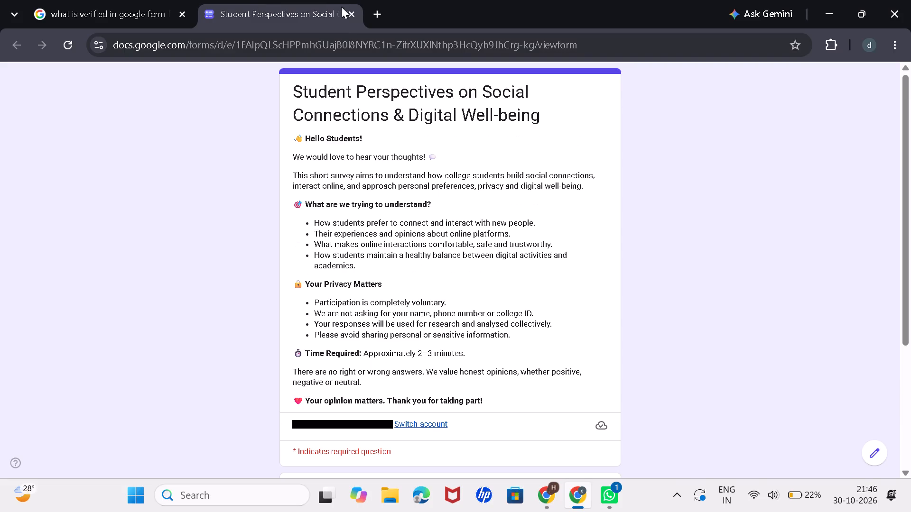
pyautogui.click(353, 17)
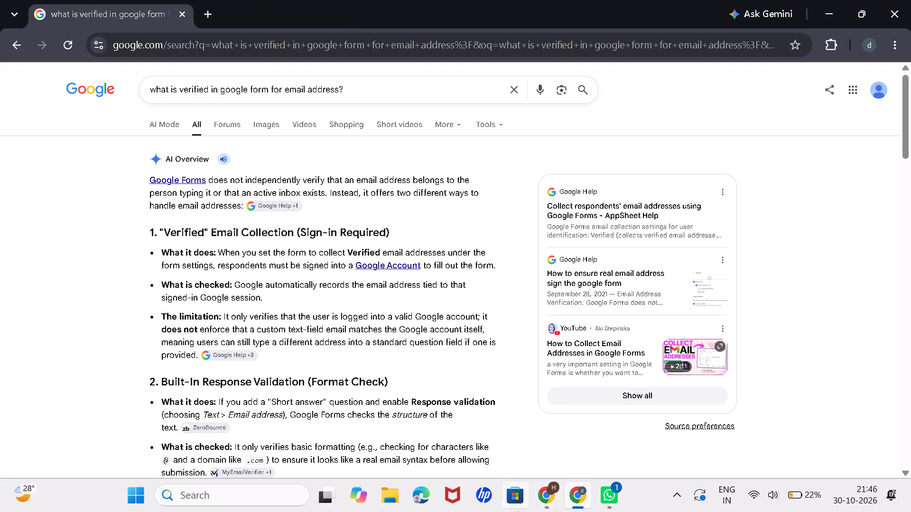
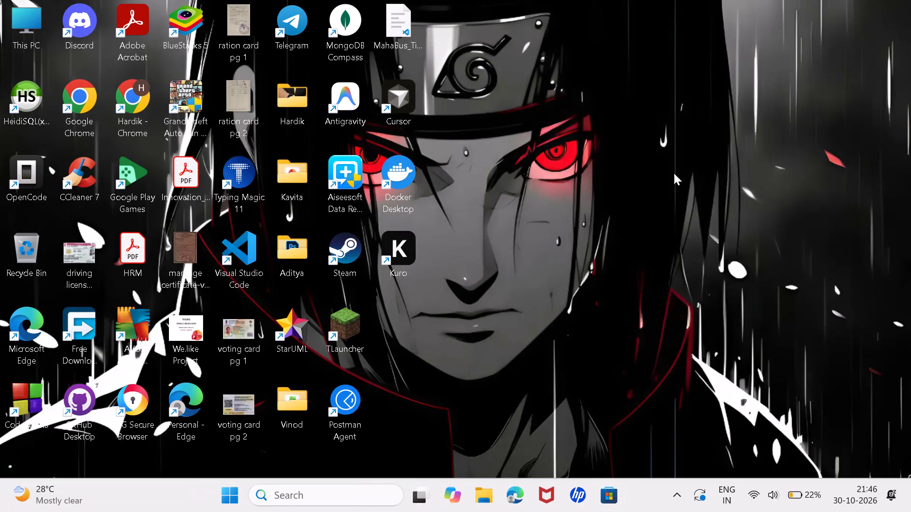
# Shut down Windows from the empty desktop, accepting the preselected power option.
pyautogui.click(674, 173)
pyautogui.hotkey('alt', 'F4')
pyautogui.press('Return')
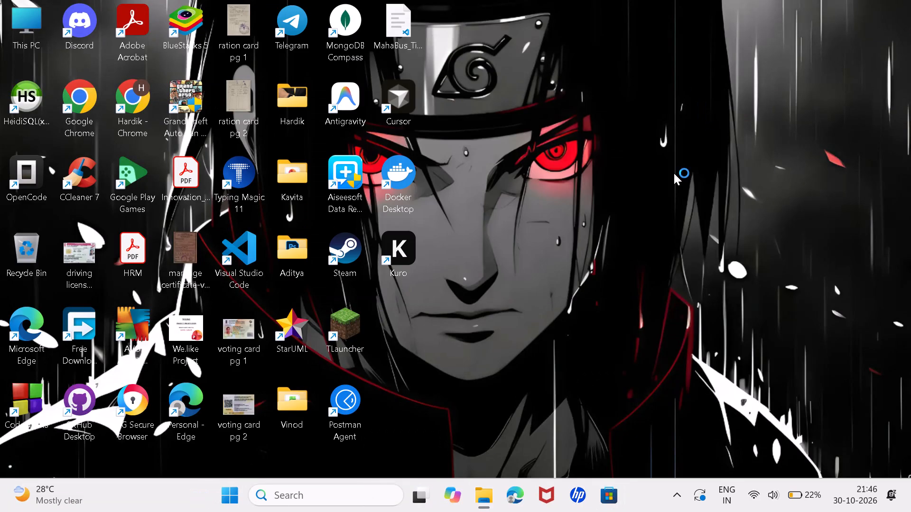